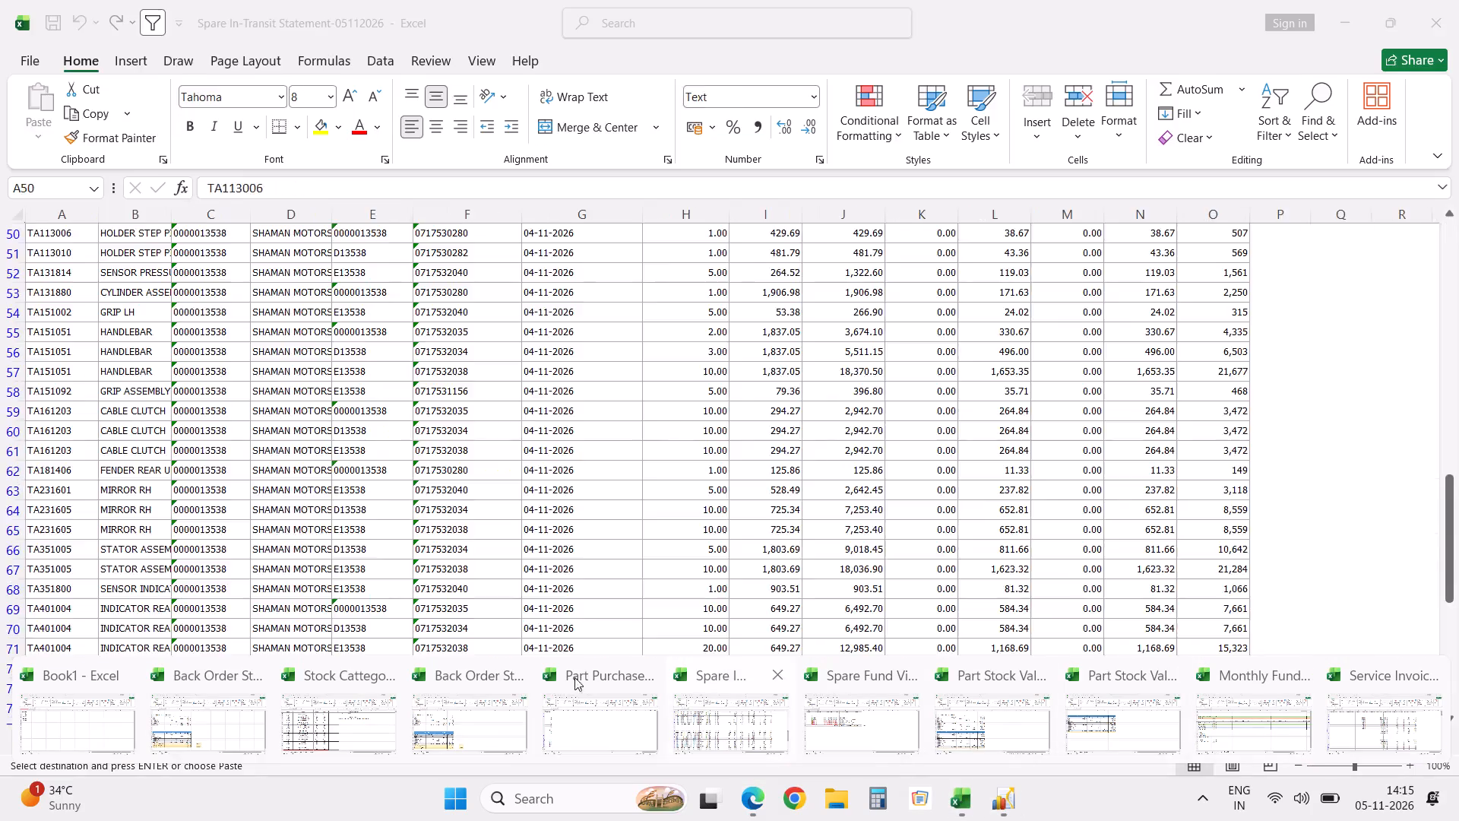
# Save and close the Service Invoice Statement-05112026 workbook, and close the Monthly Funds Tracker-Sep-2026 workbook.
pyautogui.click(100, 702)
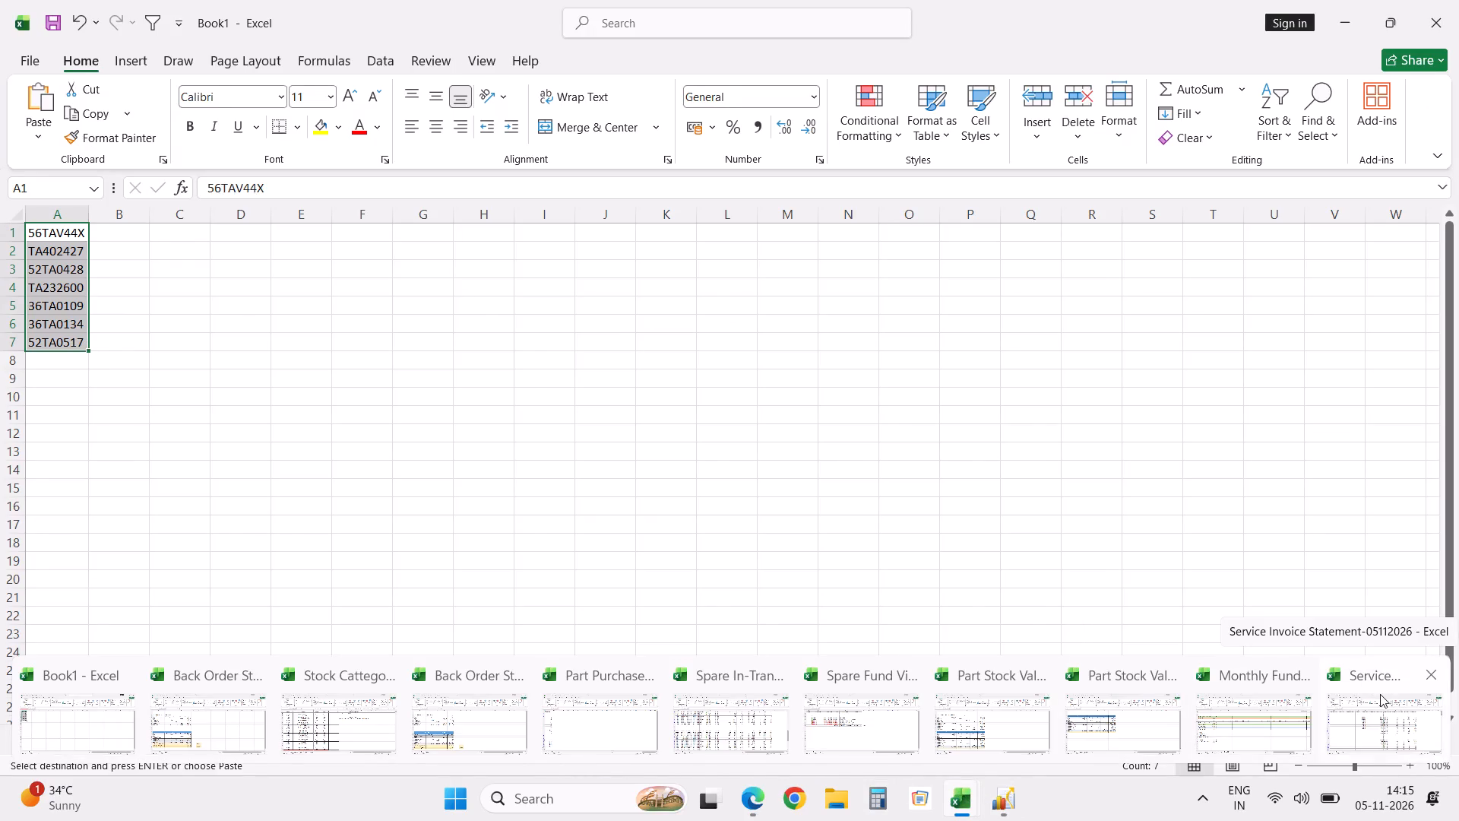
pyautogui.click(1380, 694)
pyautogui.click(1448, 31)
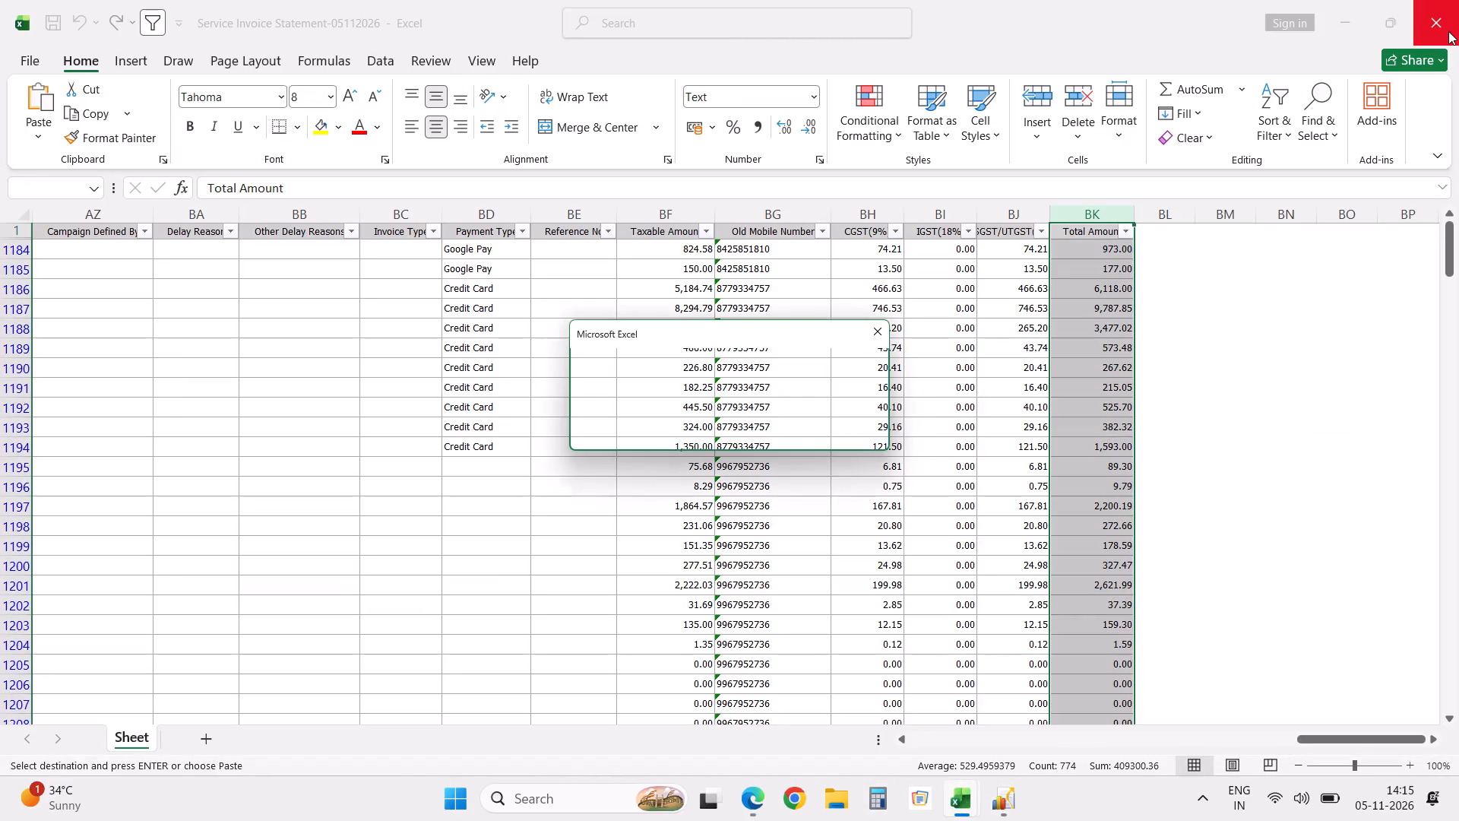
pyautogui.click(669, 422)
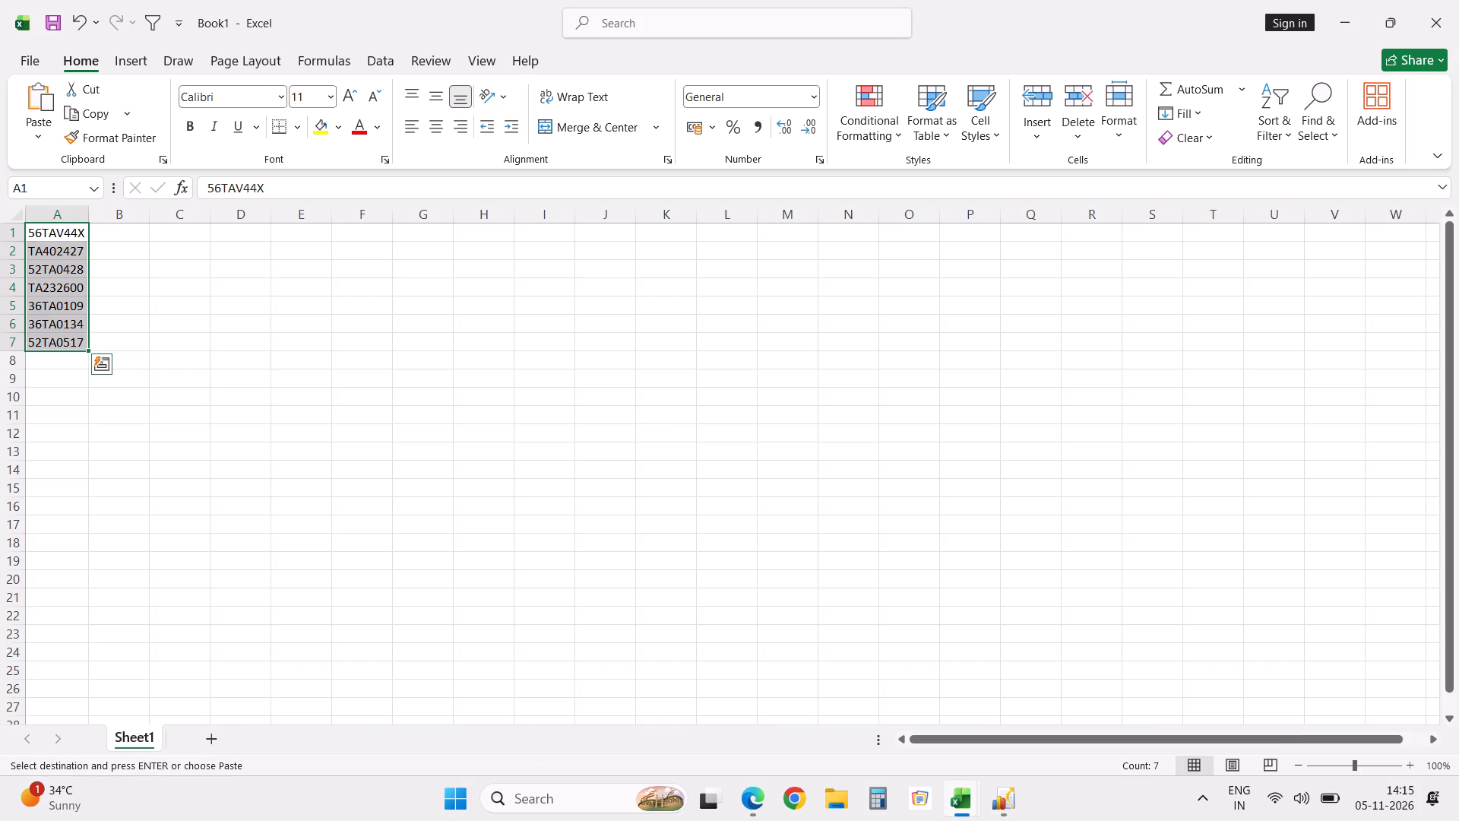
pyautogui.click(962, 801)
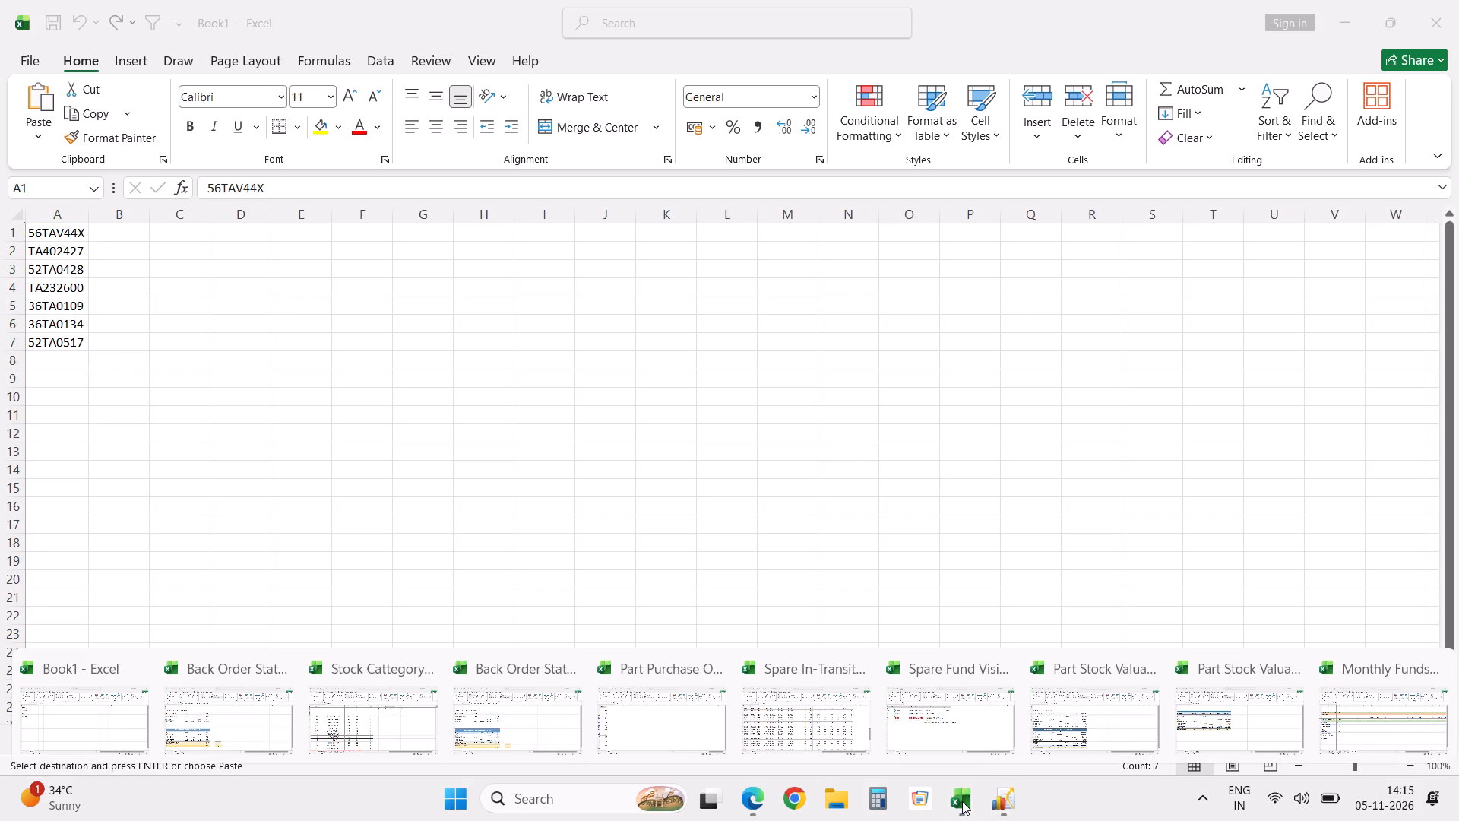
pyautogui.click(1394, 711)
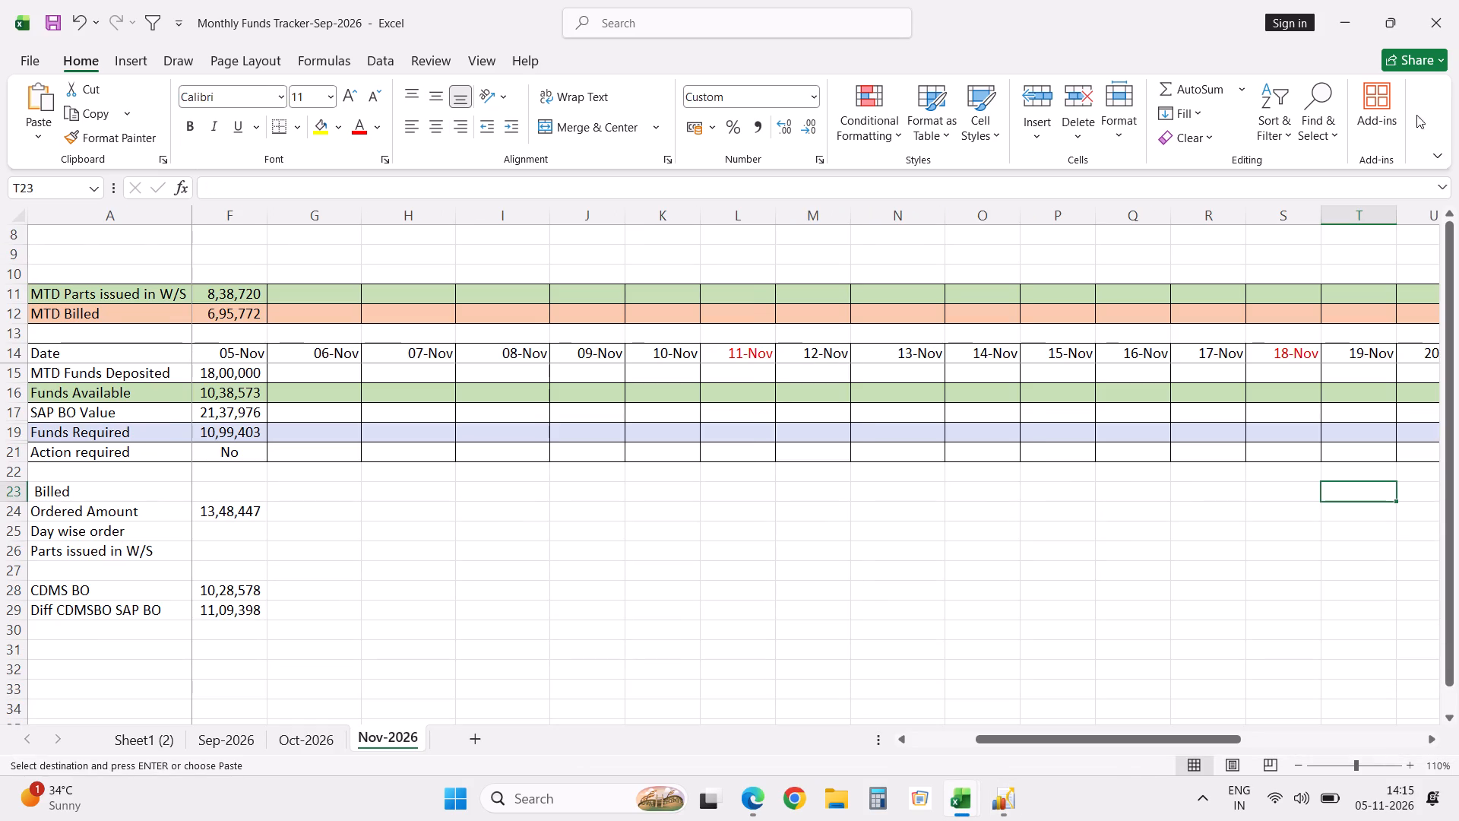
pyautogui.click(1442, 27)
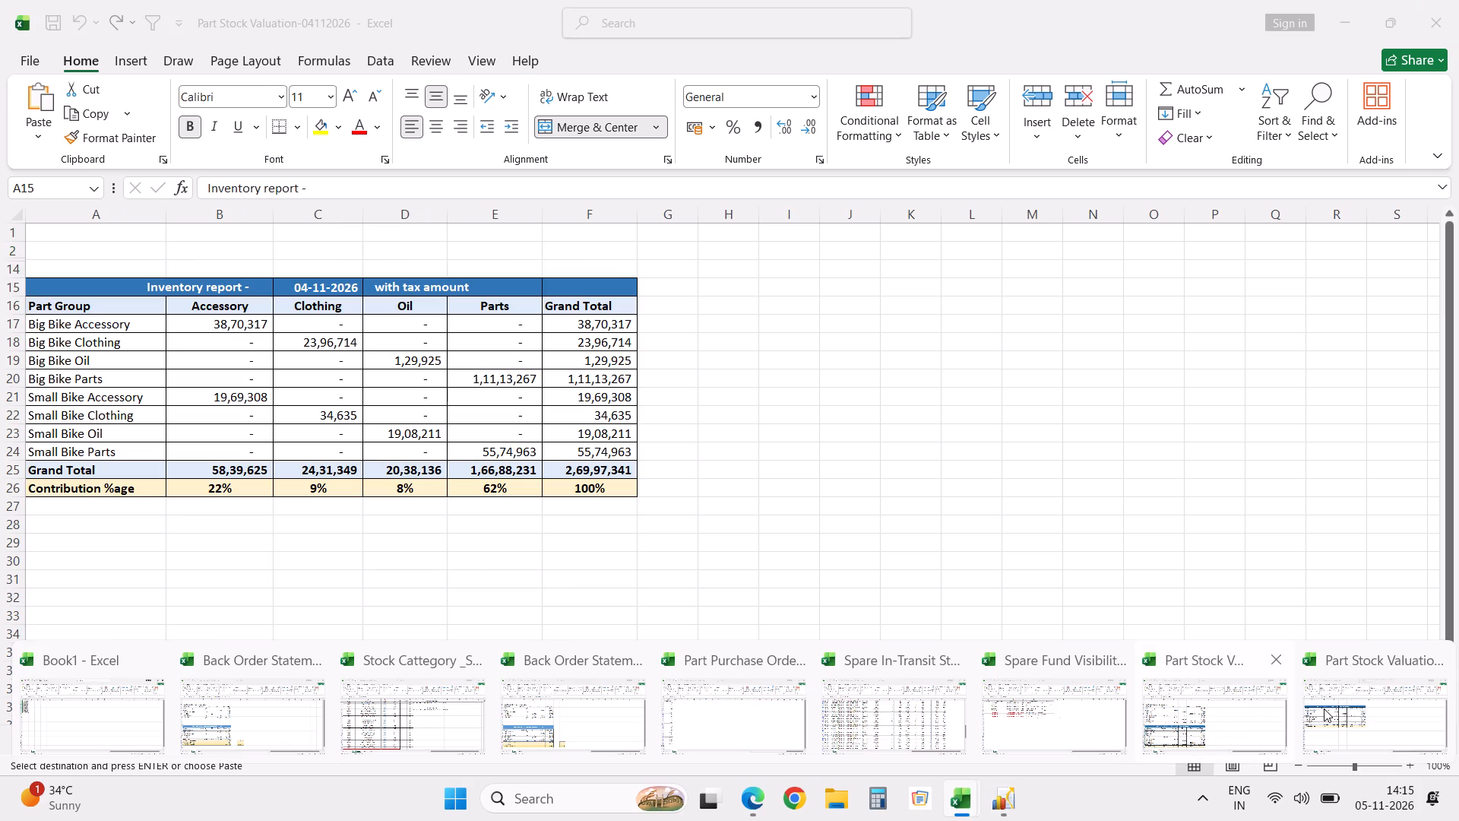
# Save and close the Part Stock Valuation-04112026 workbook, and close the Part Purchase Order Statement-05112026 workbook.
pyautogui.click(1324, 708)
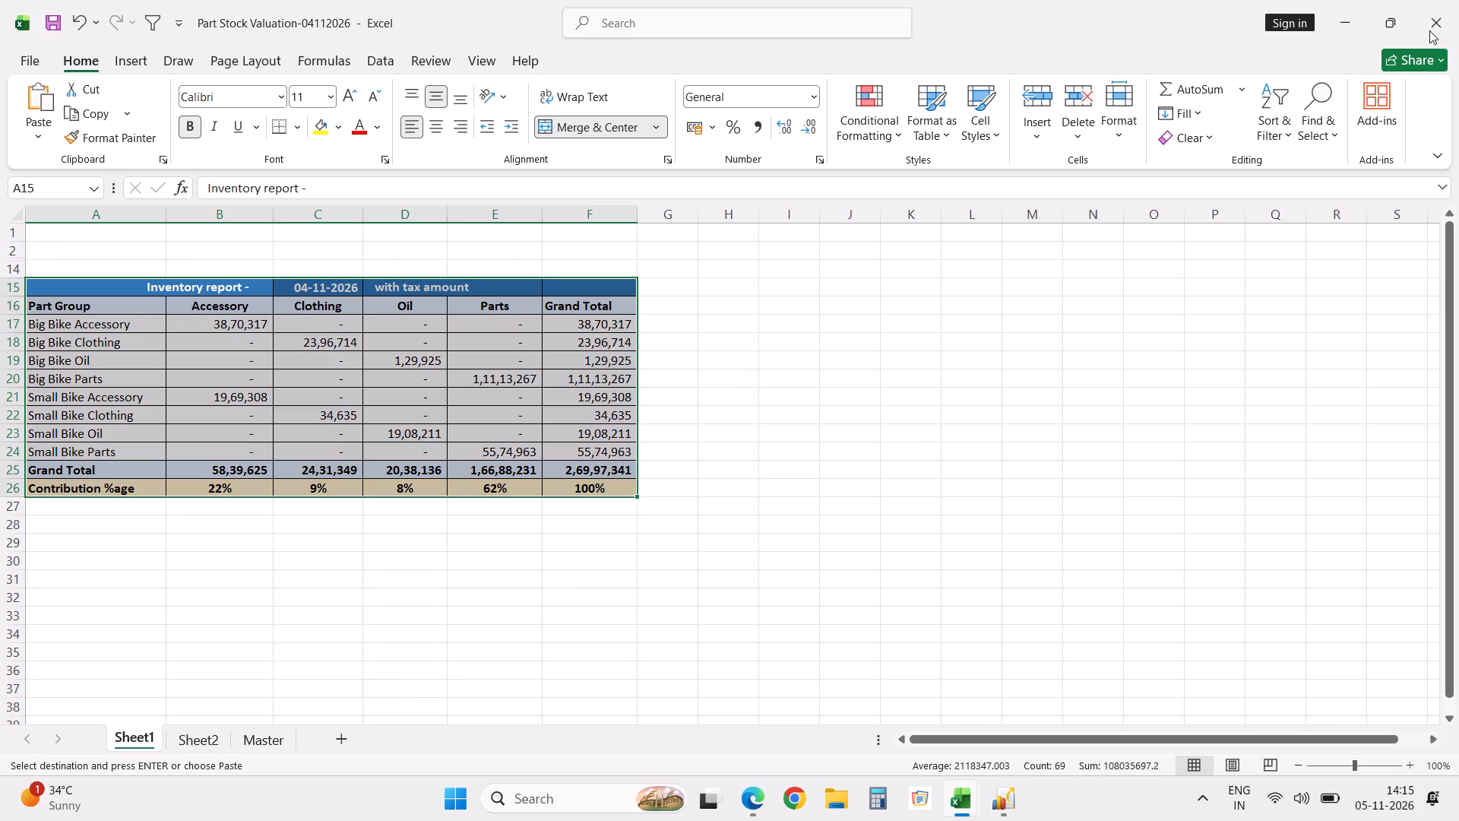
pyautogui.click(1429, 30)
pyautogui.click(743, 440)
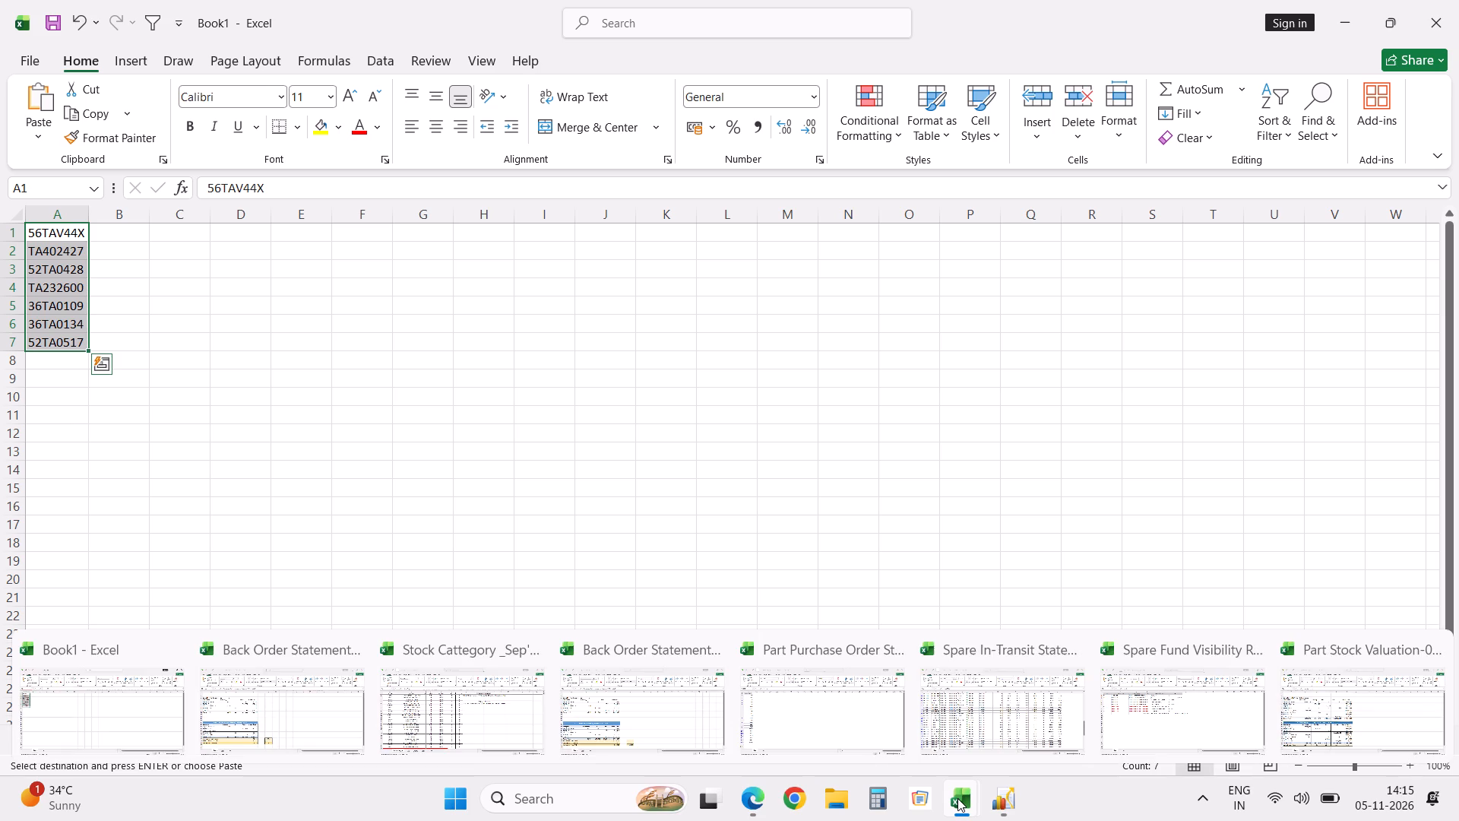
pyautogui.click(878, 748)
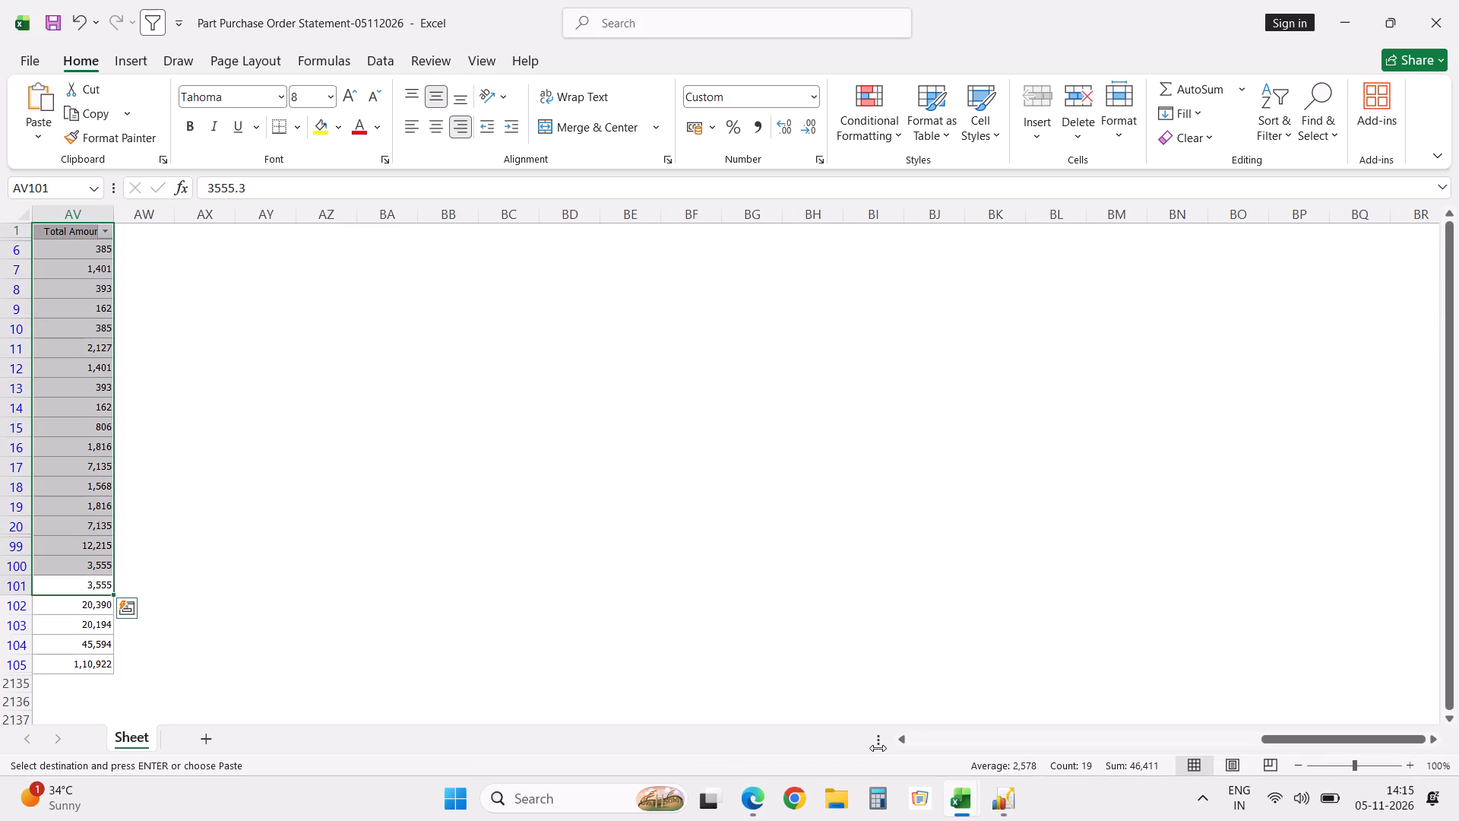
pyautogui.click(1438, 33)
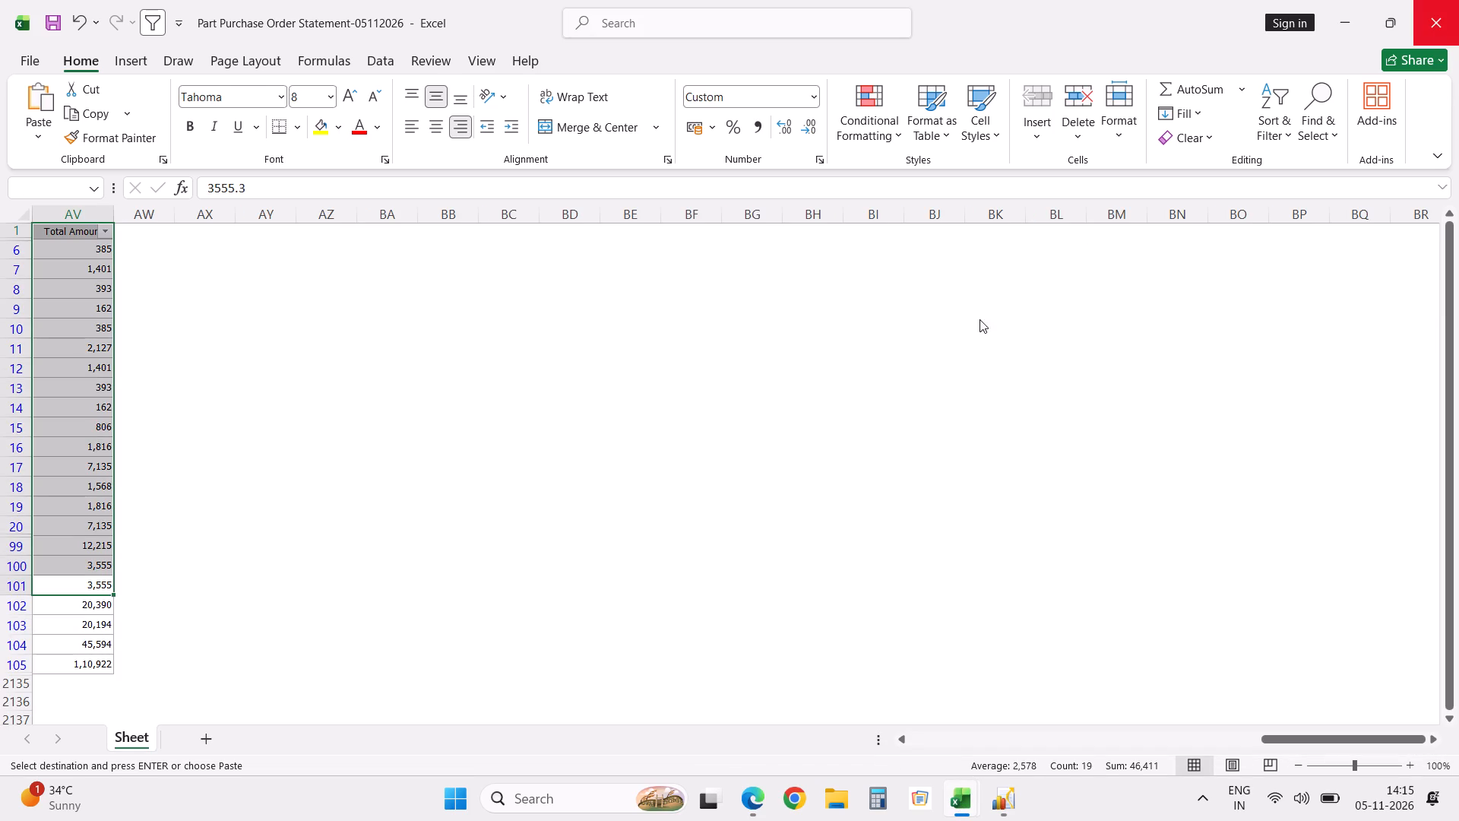
pyautogui.click(789, 428)
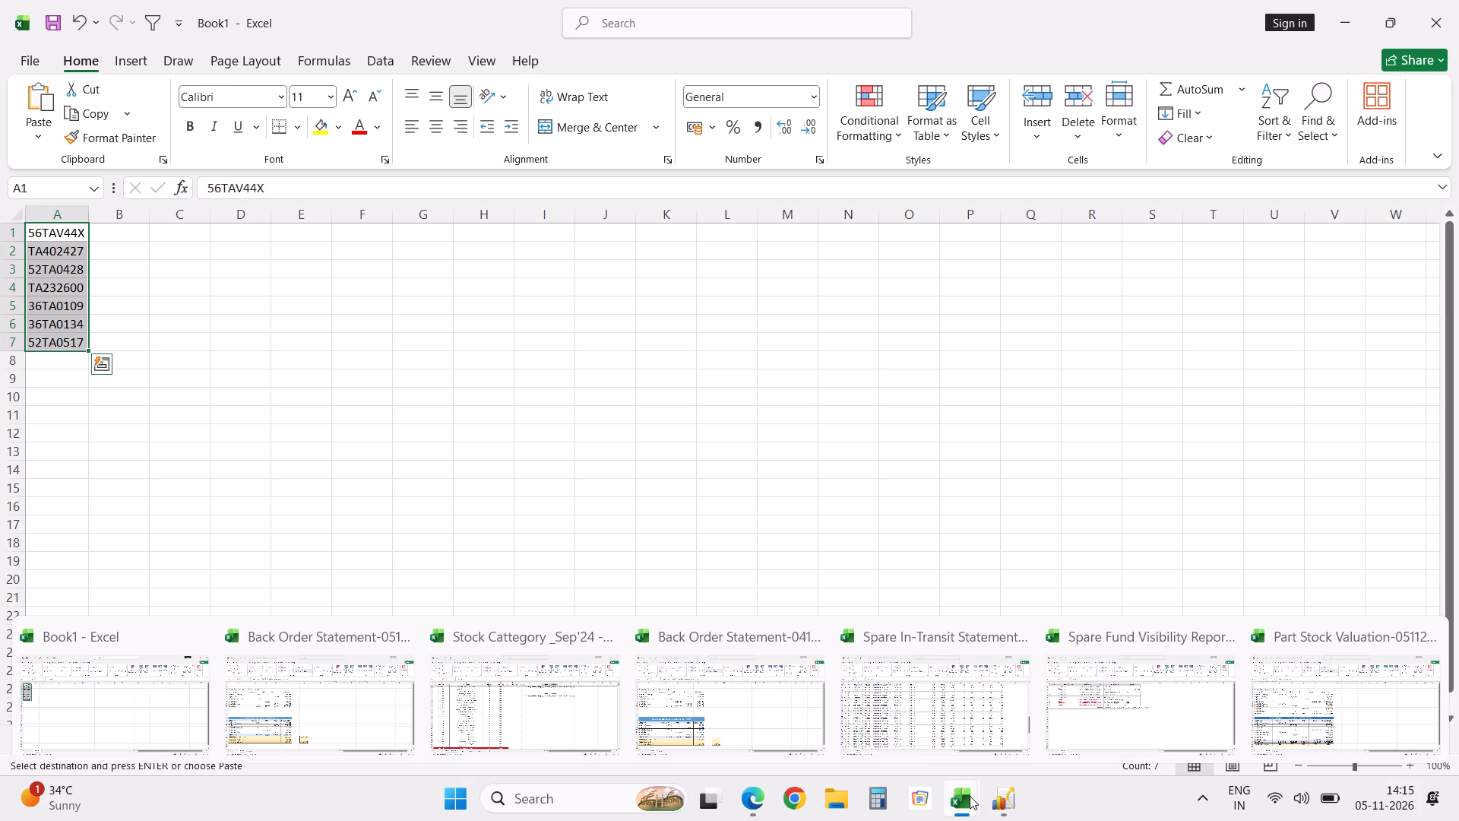
# Save and close the Back Order Statement-04112026 workbook, and close the Spare In-Transit Statement-05112026 workbook.
pyautogui.click(790, 712)
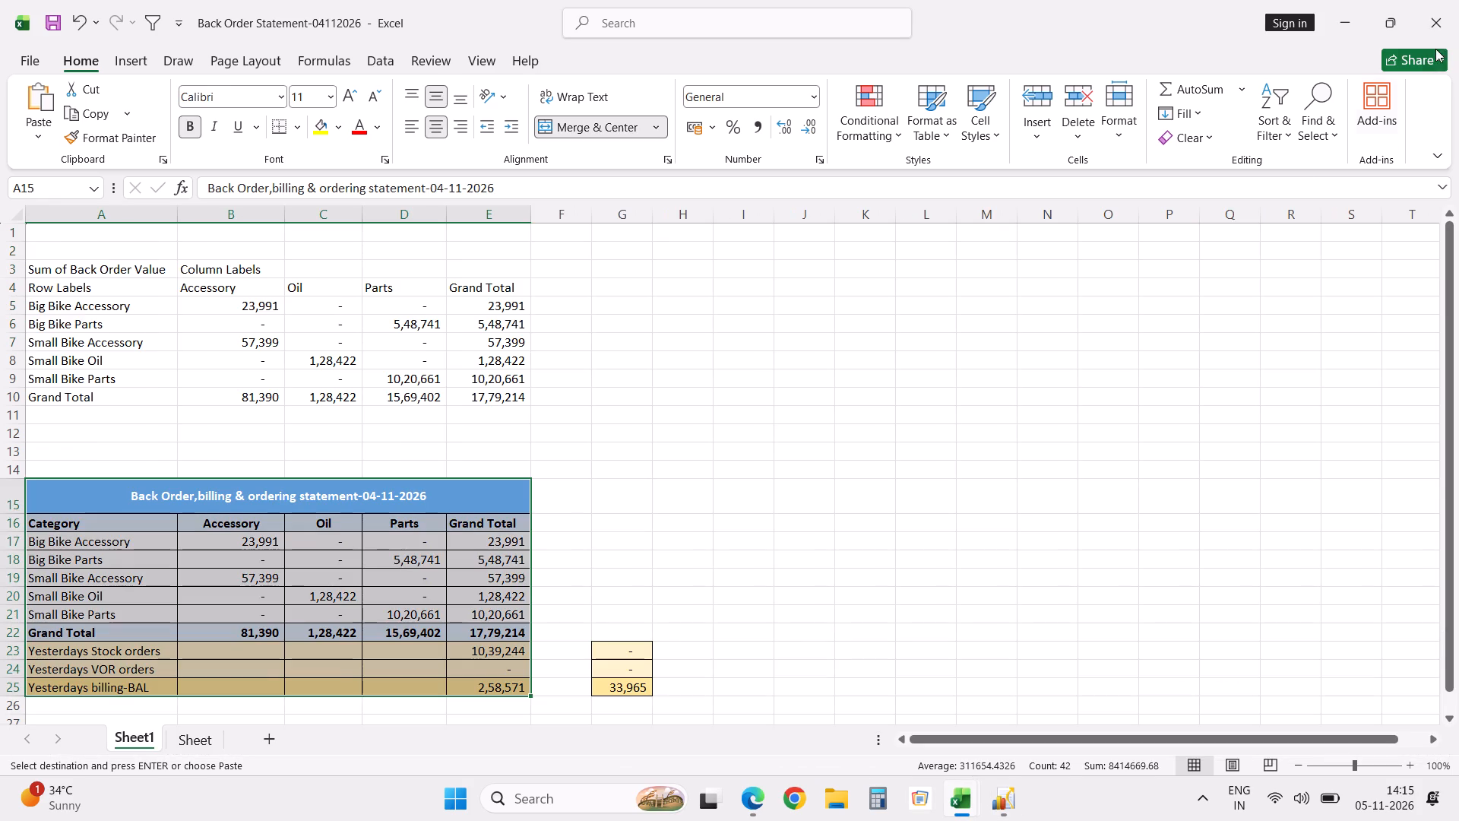
pyautogui.click(1445, 30)
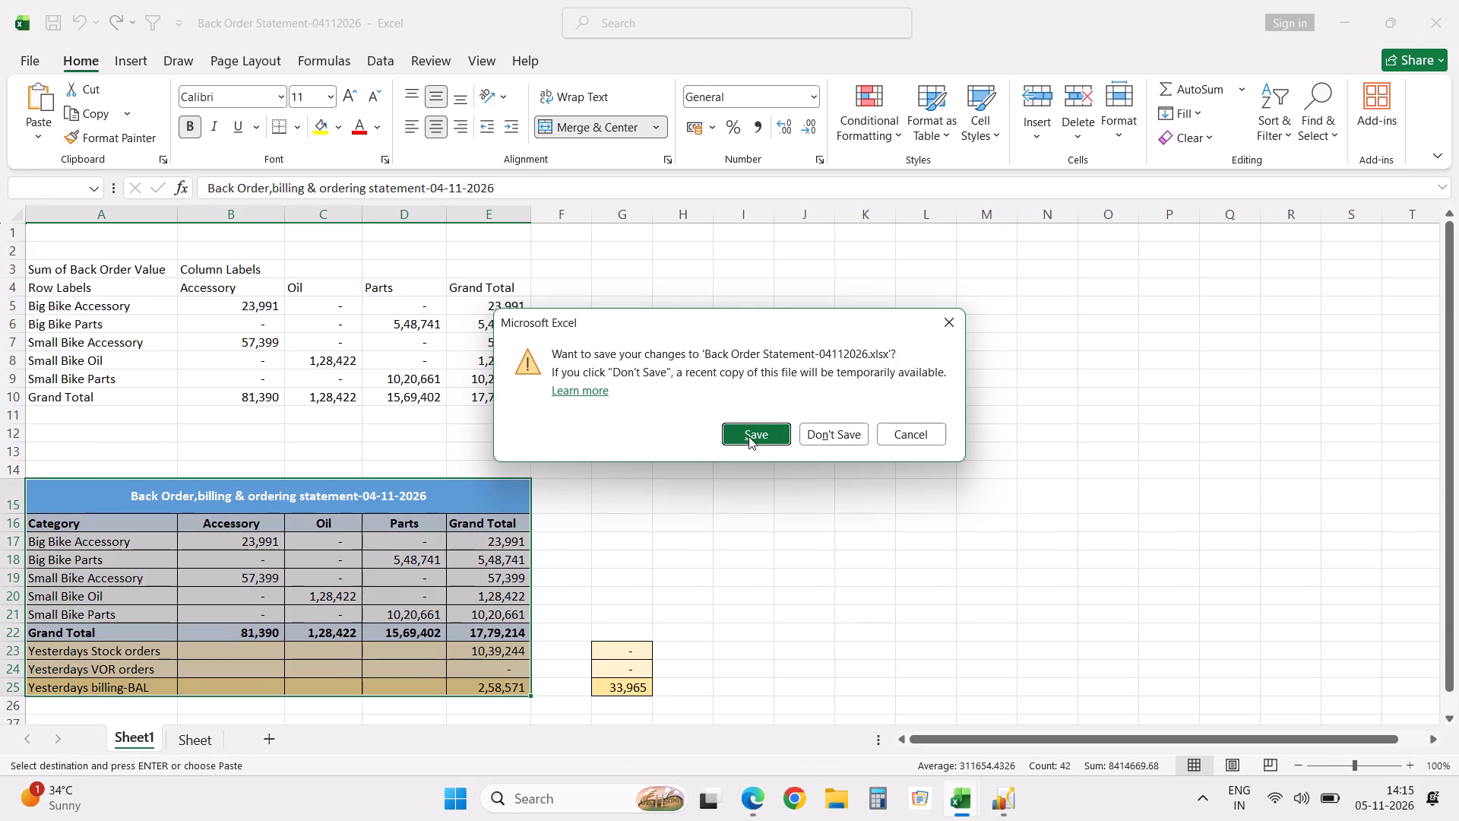
pyautogui.click(748, 436)
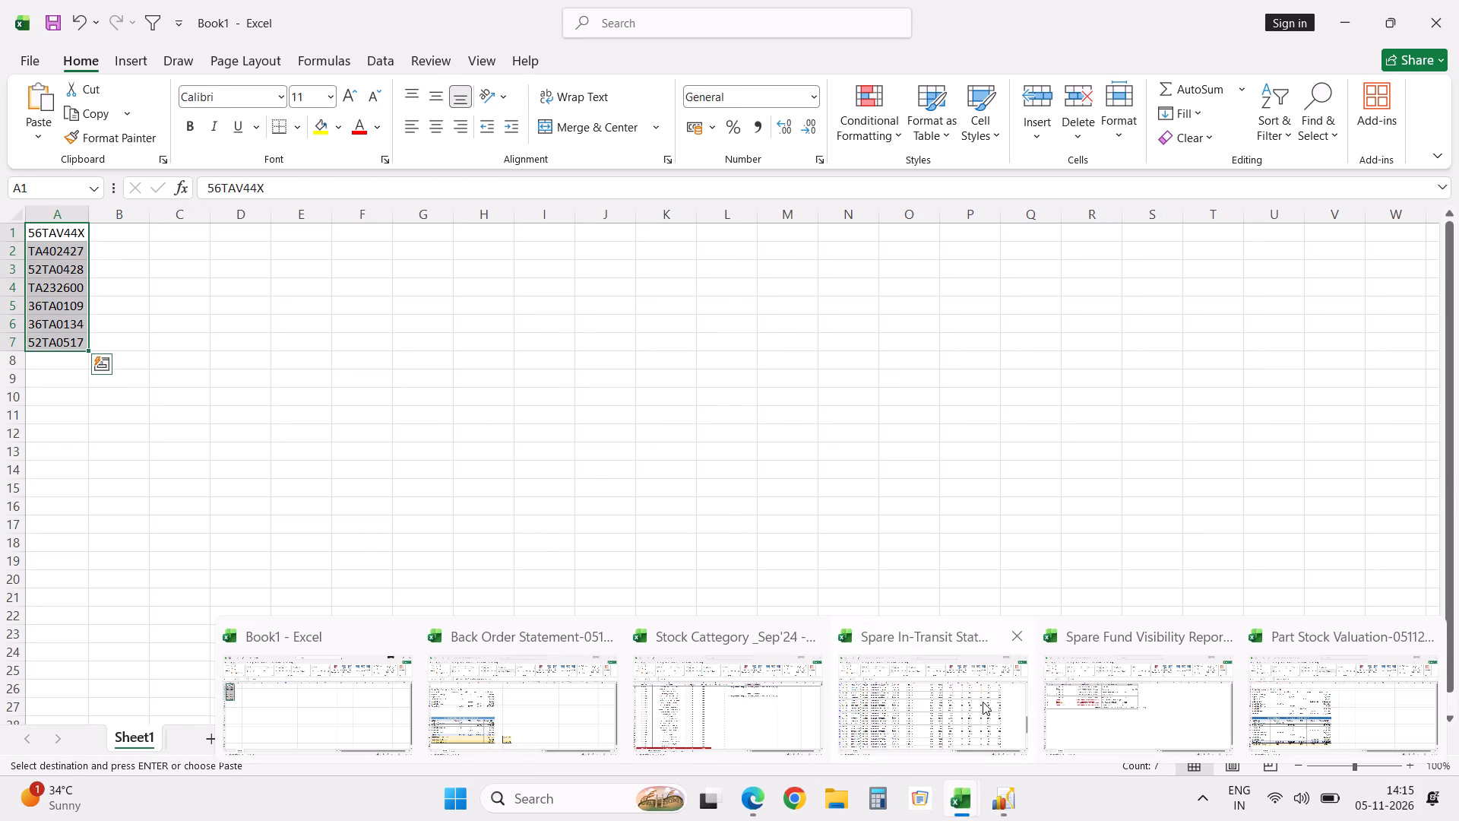
pyautogui.click(983, 701)
pyautogui.click(1434, 27)
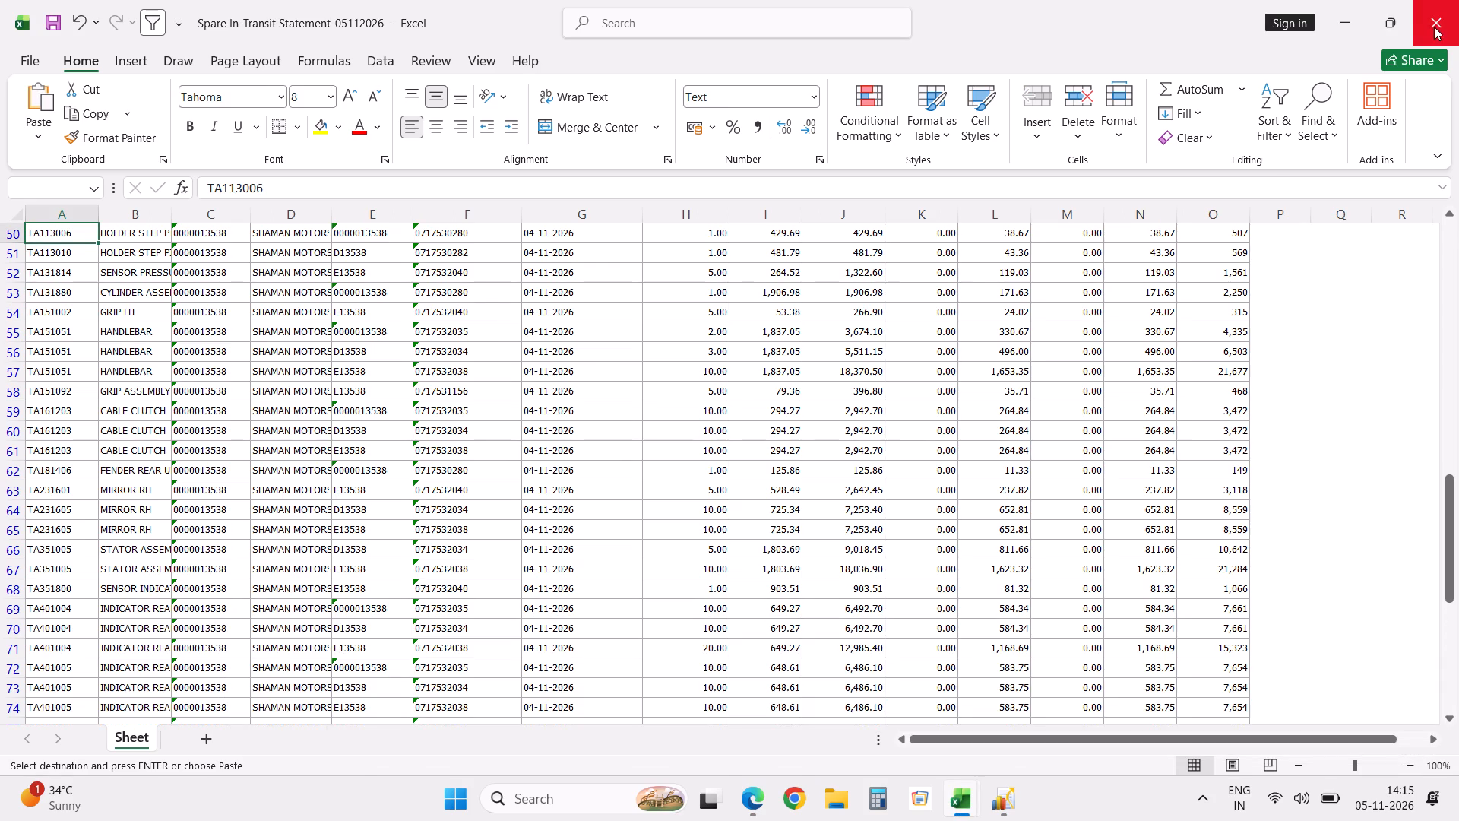
pyautogui.click(760, 435)
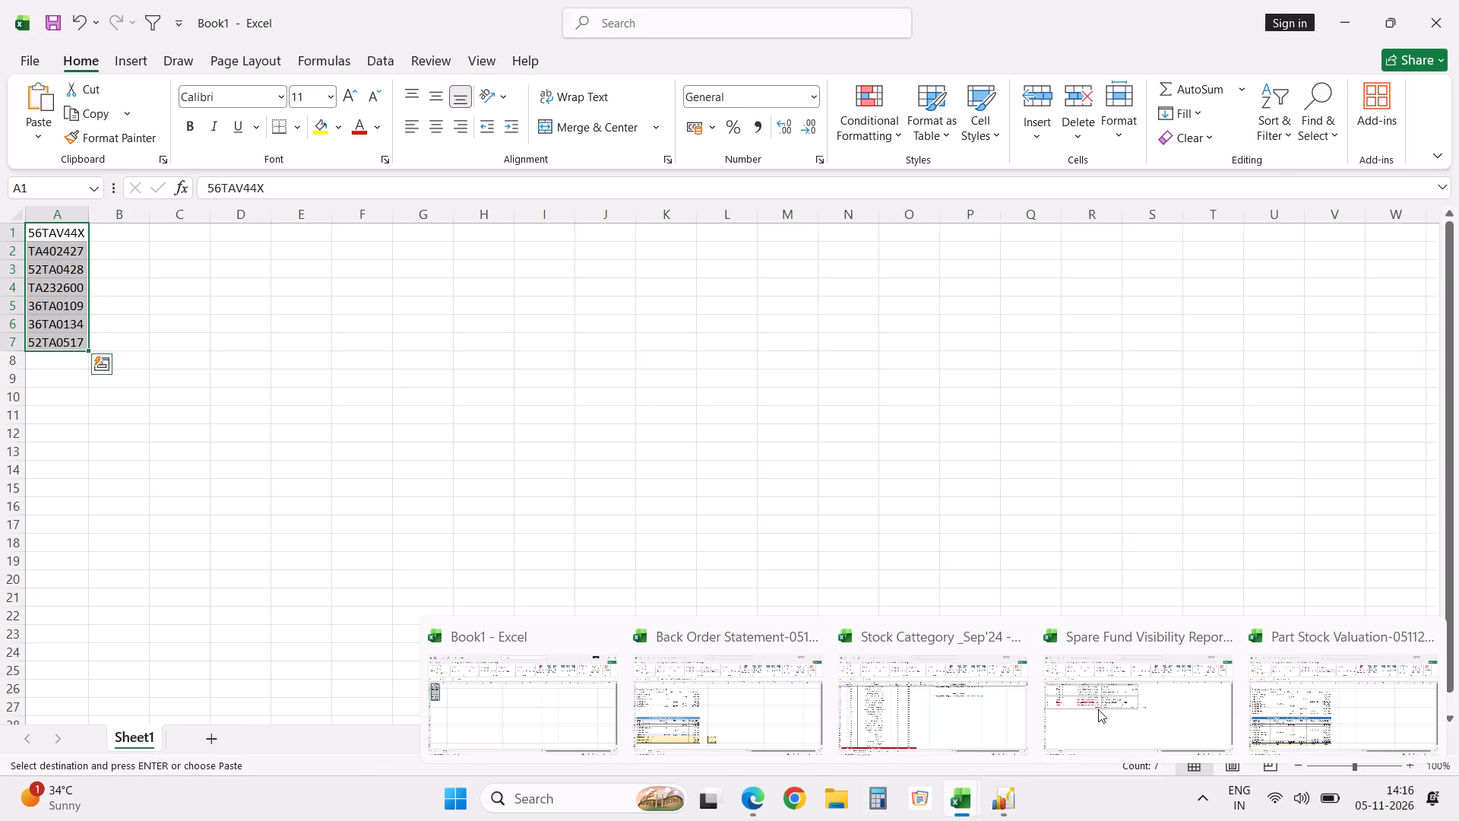
# Close the Spare Fund Visibility Report PB-05112026 and Back Order Statement-05112026 workbooks, saving the changes in both.
pyautogui.click(1100, 708)
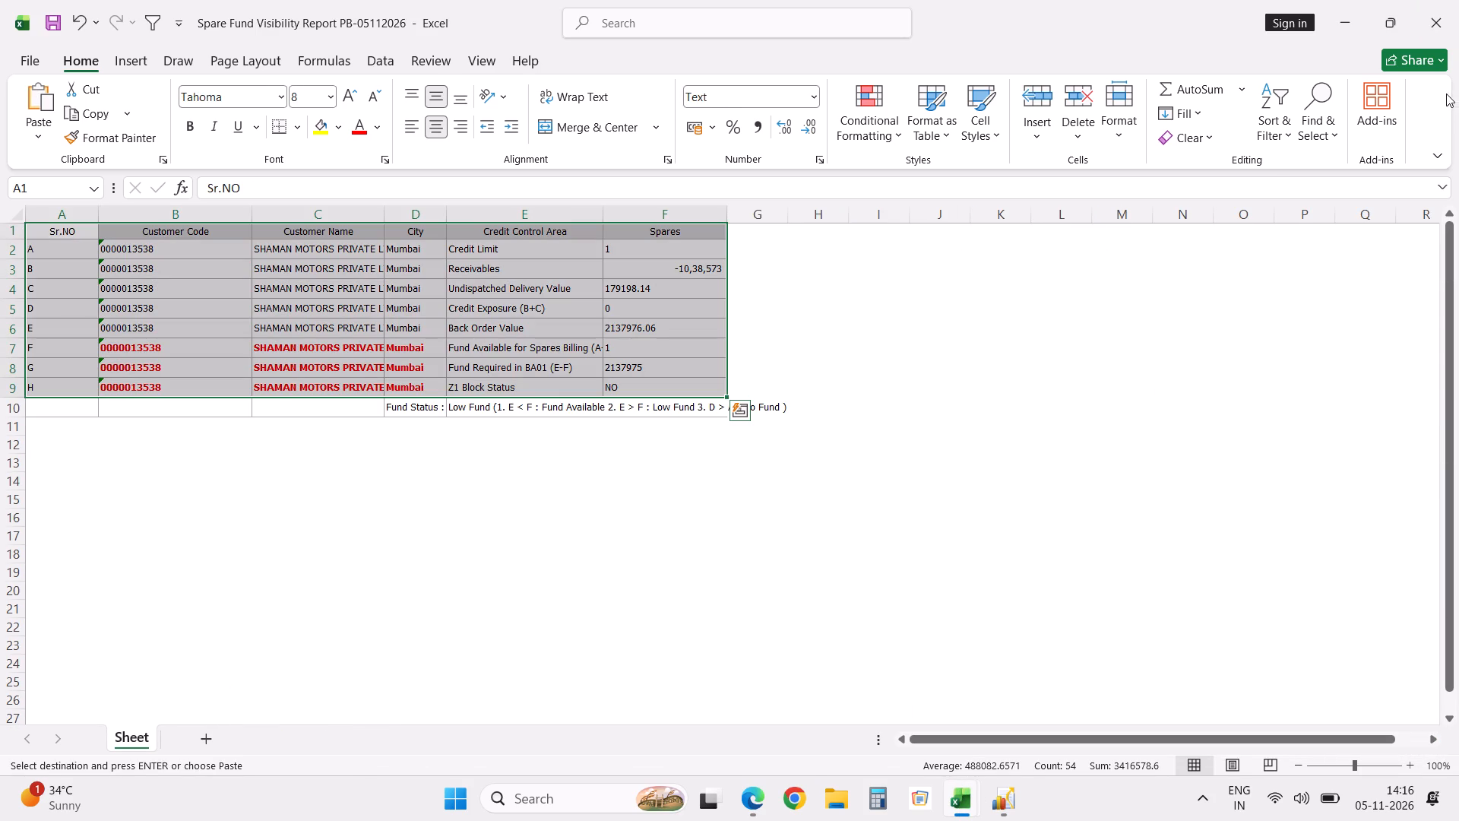
pyautogui.click(1438, 27)
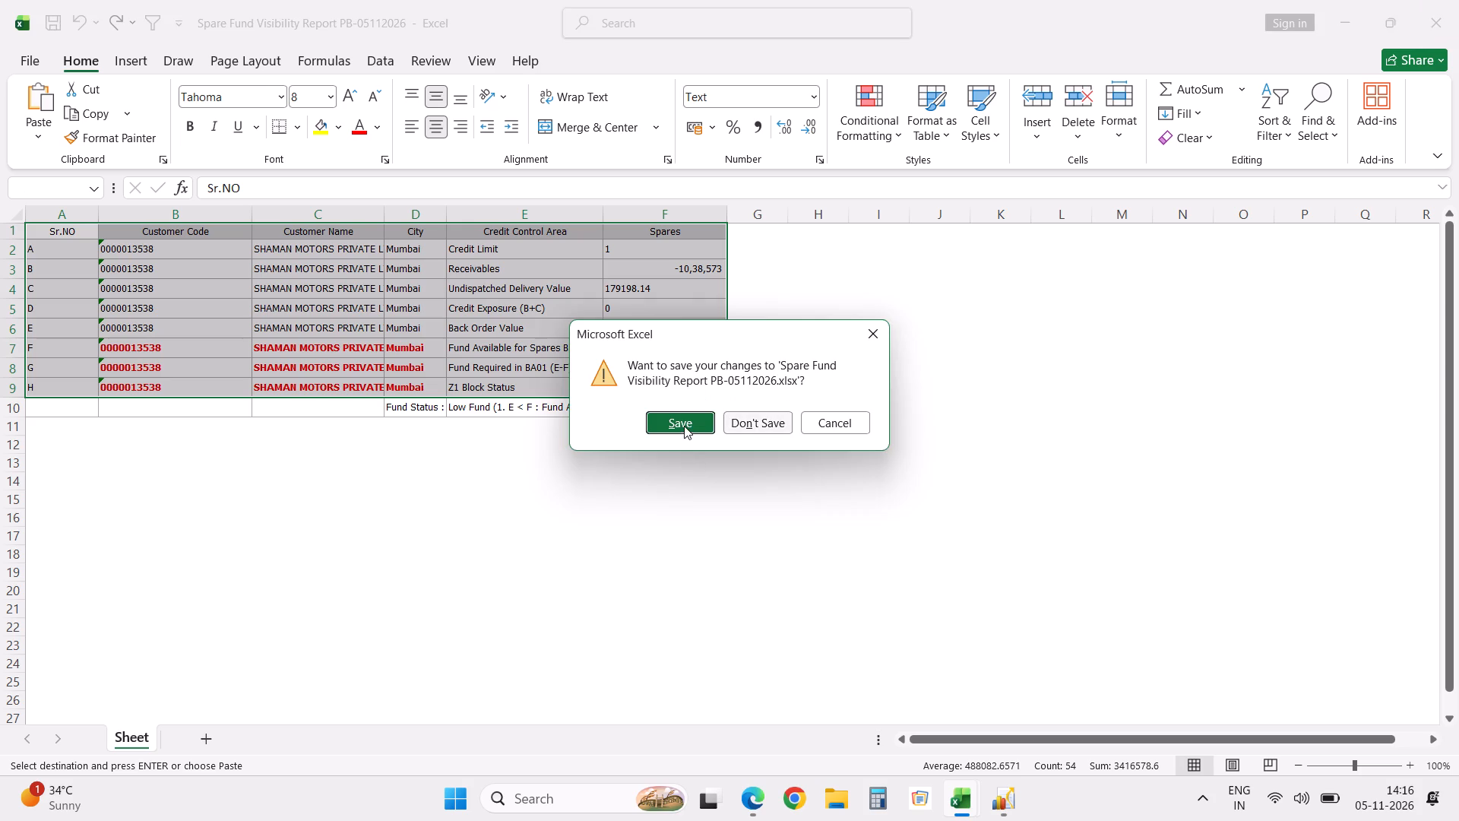
pyautogui.click(684, 425)
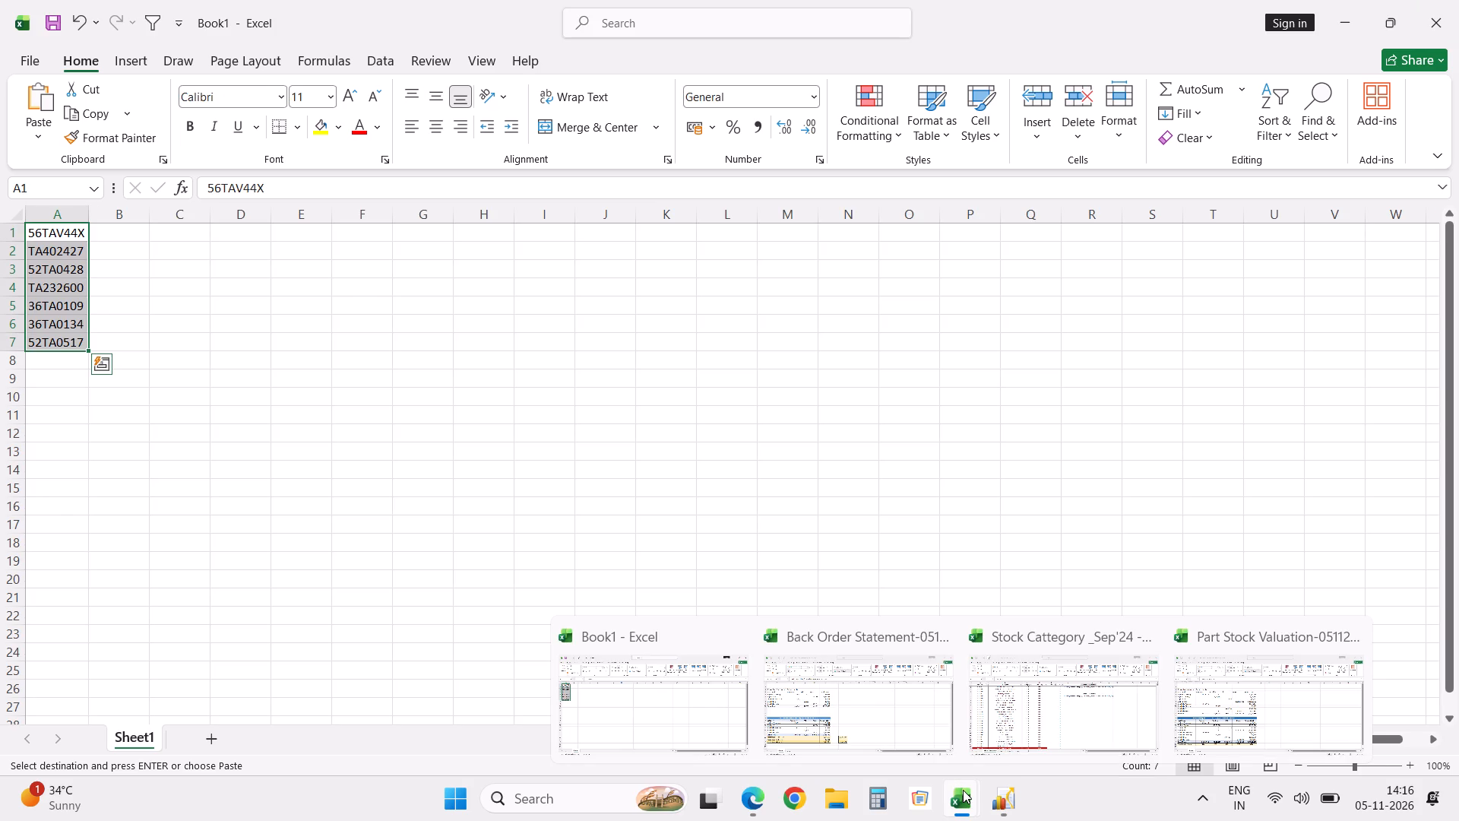
pyautogui.click(843, 728)
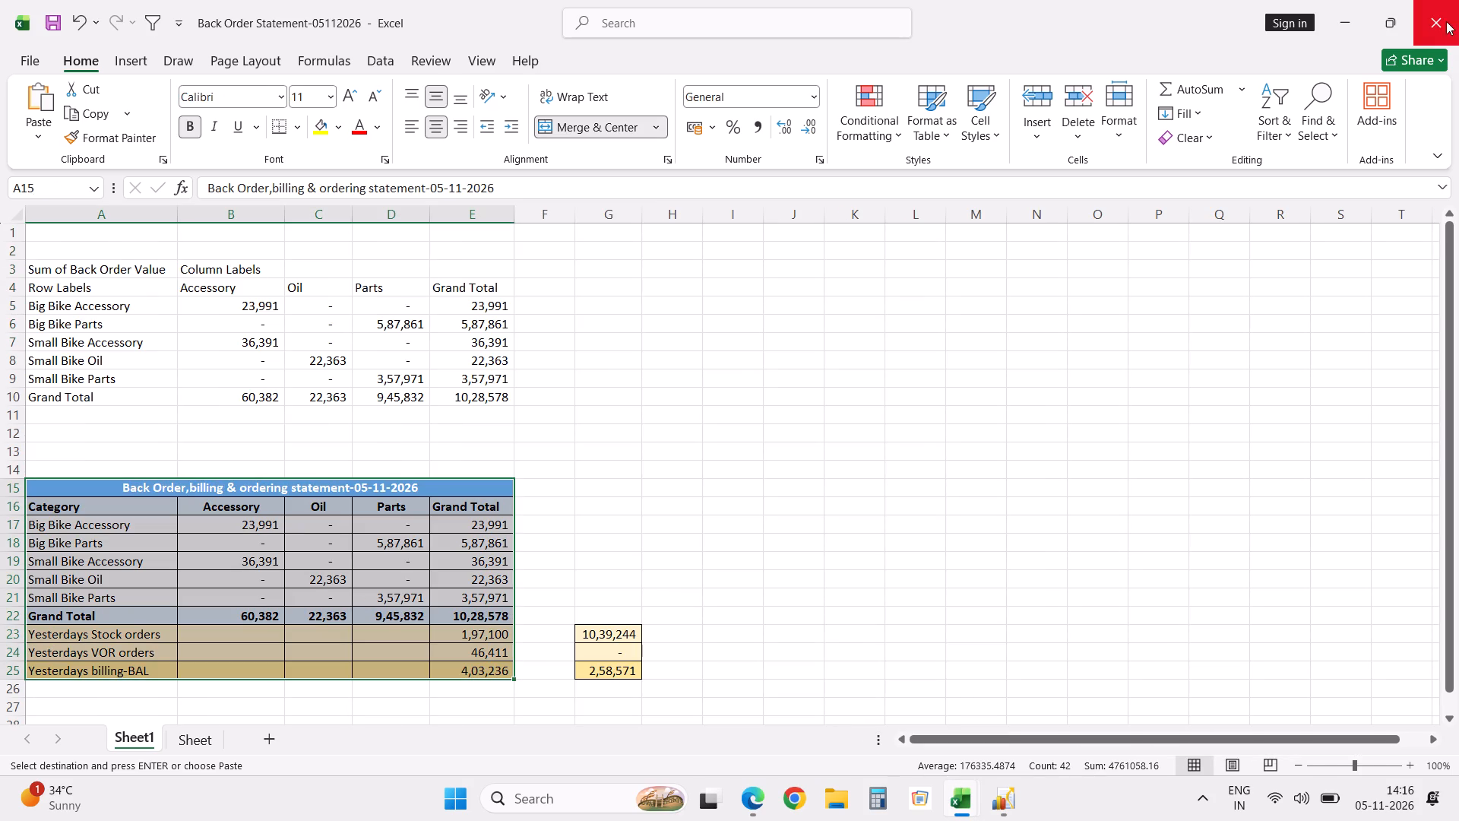
pyautogui.click(1446, 21)
pyautogui.click(755, 440)
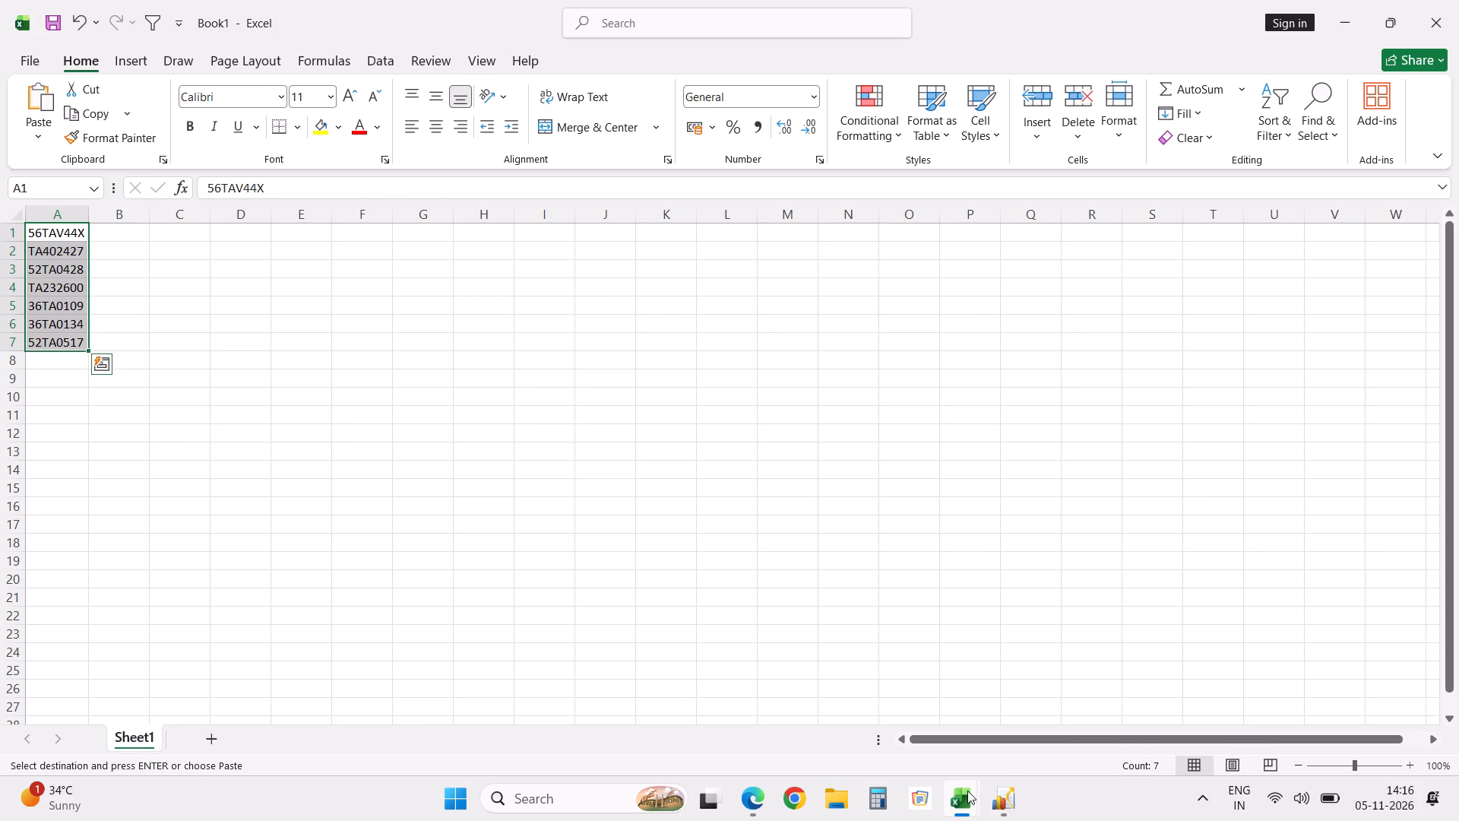
# Close the Stock Cattegory _Sep'24 workbook.
pyautogui.click(1005, 675)
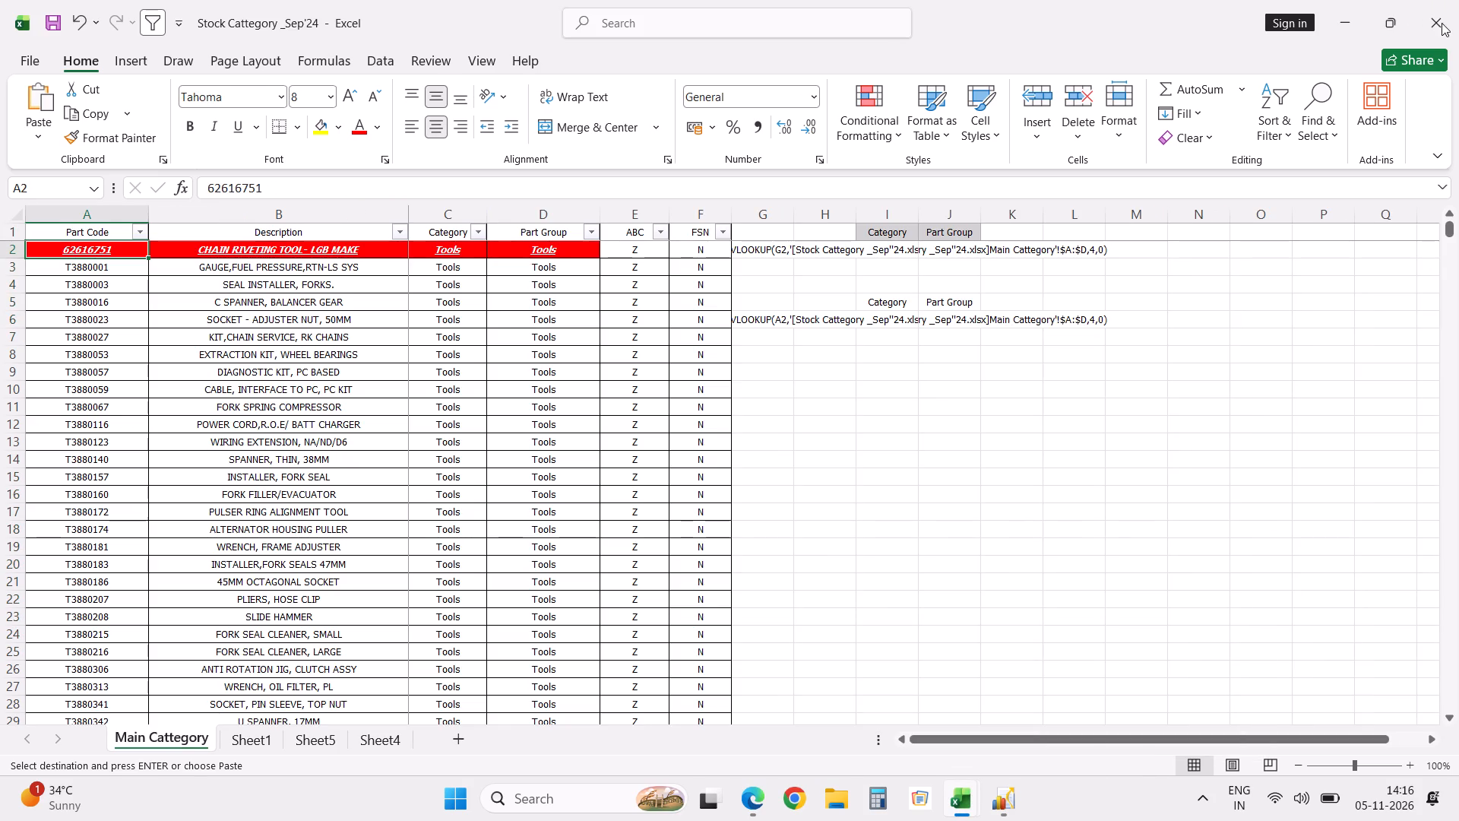
pyautogui.click(1443, 24)
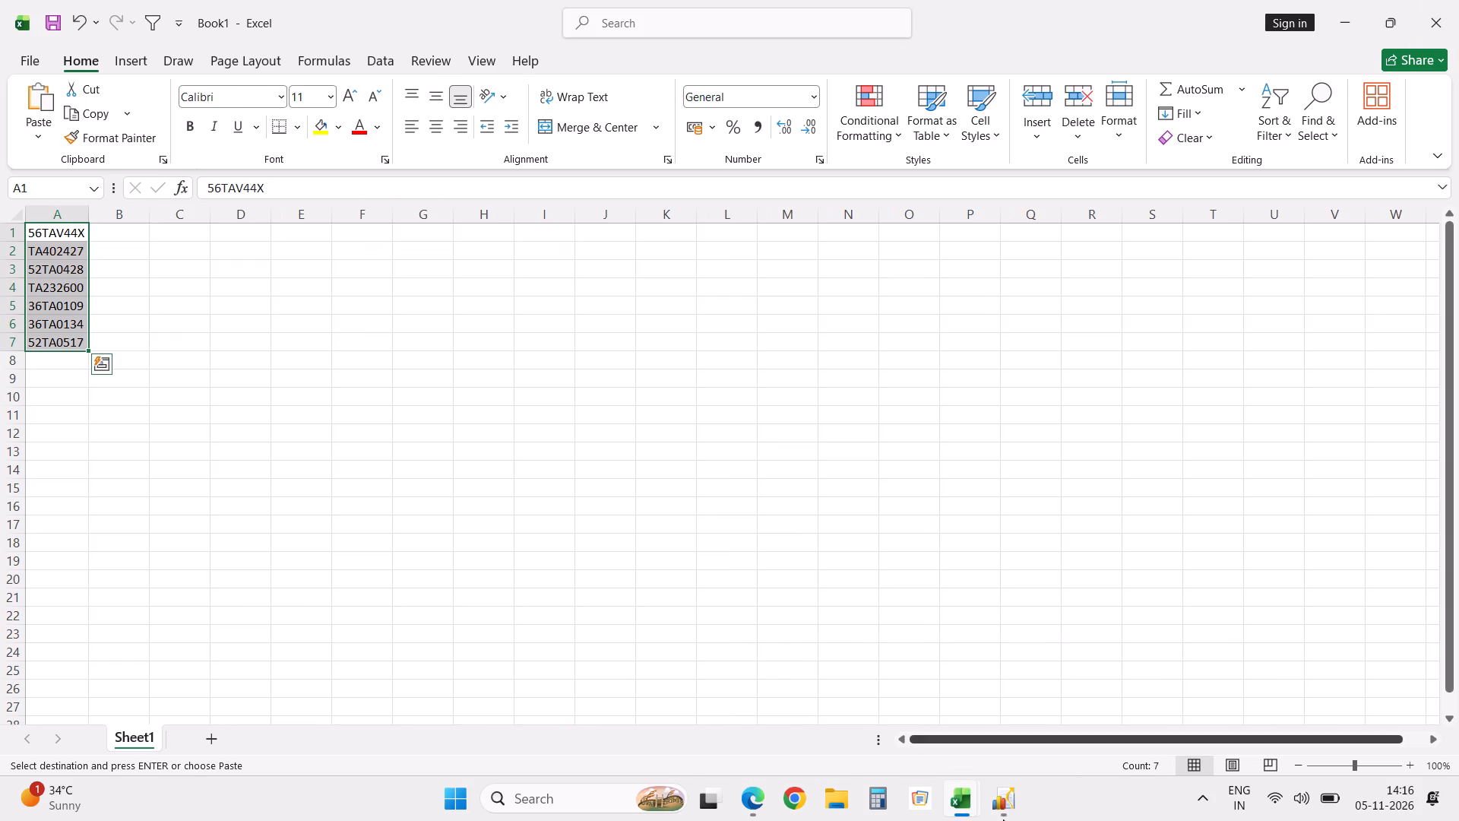
# On the worksheet named Sheet in Part Stock Valuation-05112026, start a VLOOKUP in AV2 with part code cell A2 as the lookup value.
pyautogui.click(1055, 694)
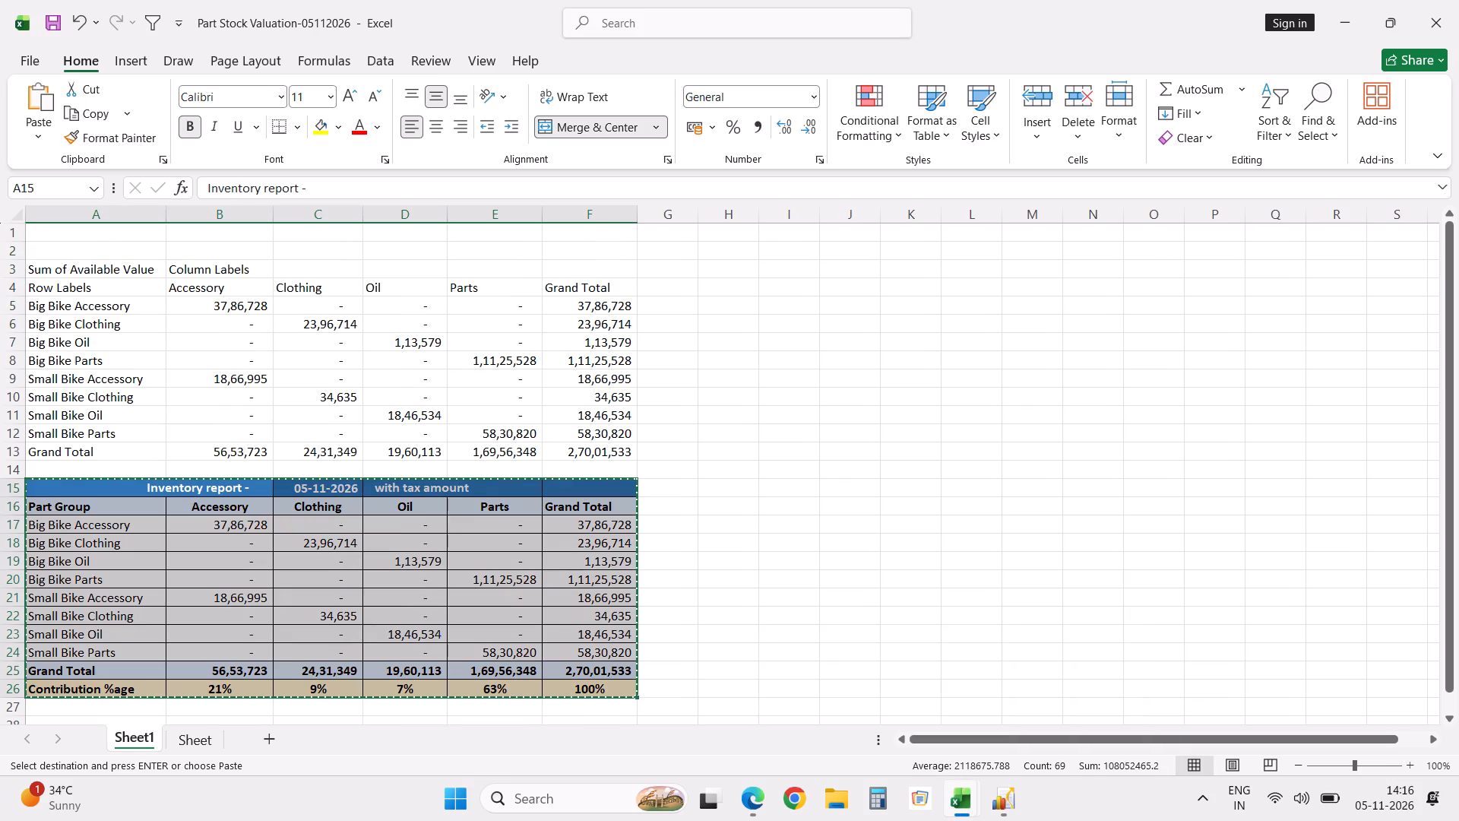
pyautogui.click(206, 746)
pyautogui.hotkey('ctrl', 'Right')
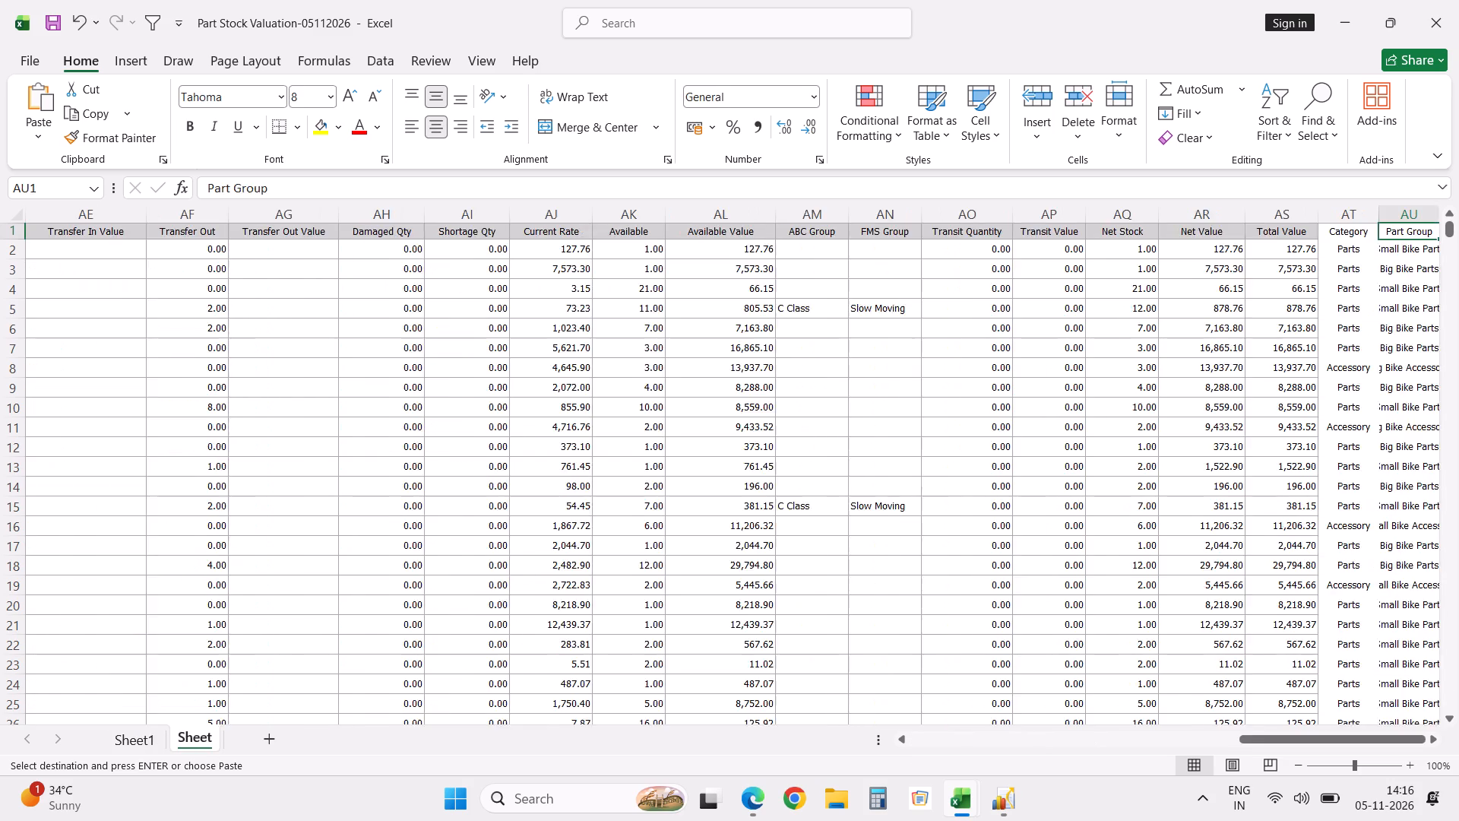
pyautogui.press('Right')
pyautogui.press('Right')
pyautogui.press('Left')
pyautogui.press('Left')
pyautogui.press('Right')
pyautogui.press('Down')
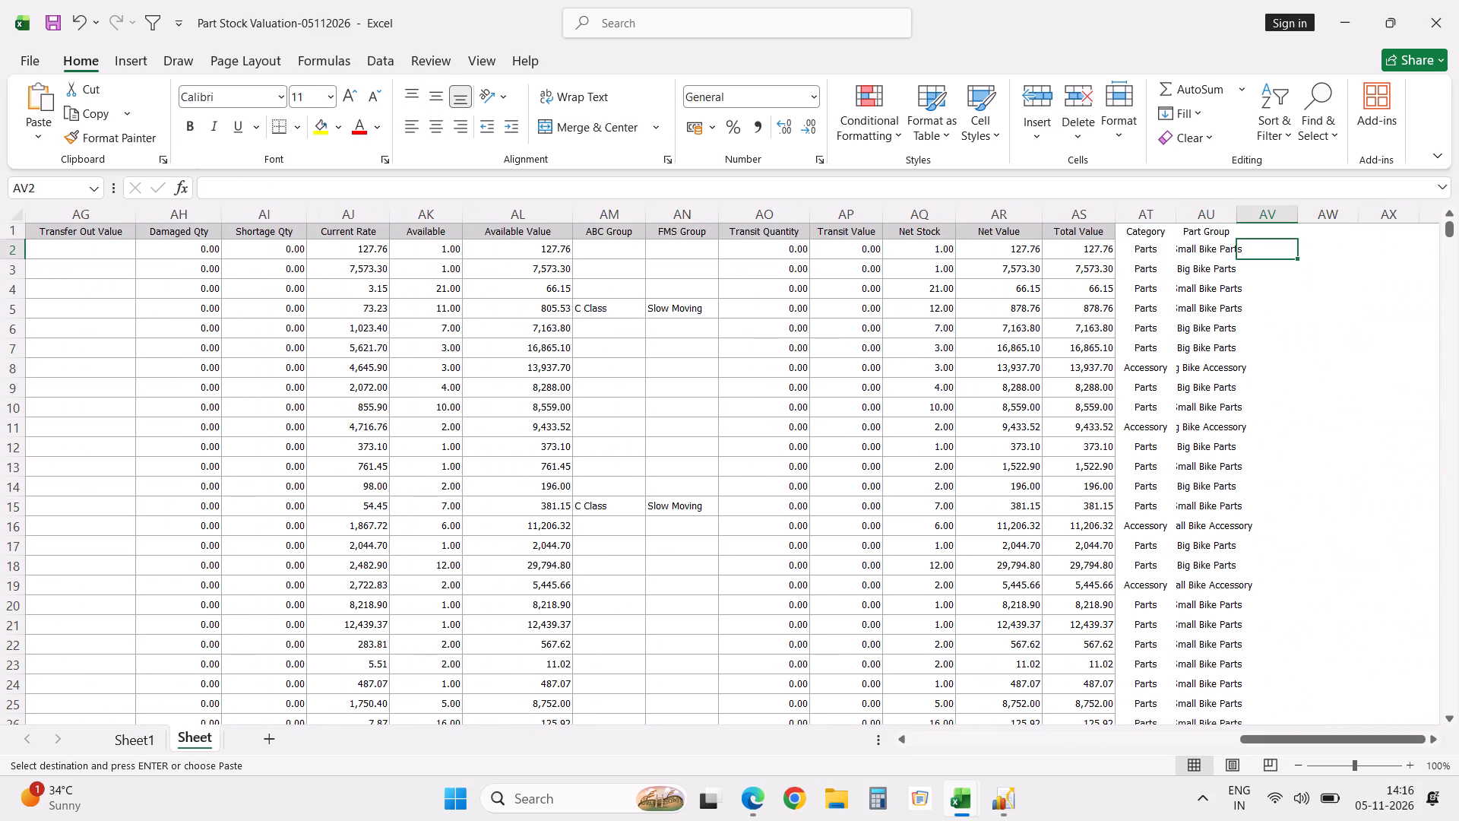
pyautogui.hotkey('alt', 'Tab')
pyautogui.hotkey('alt', 'Tab')
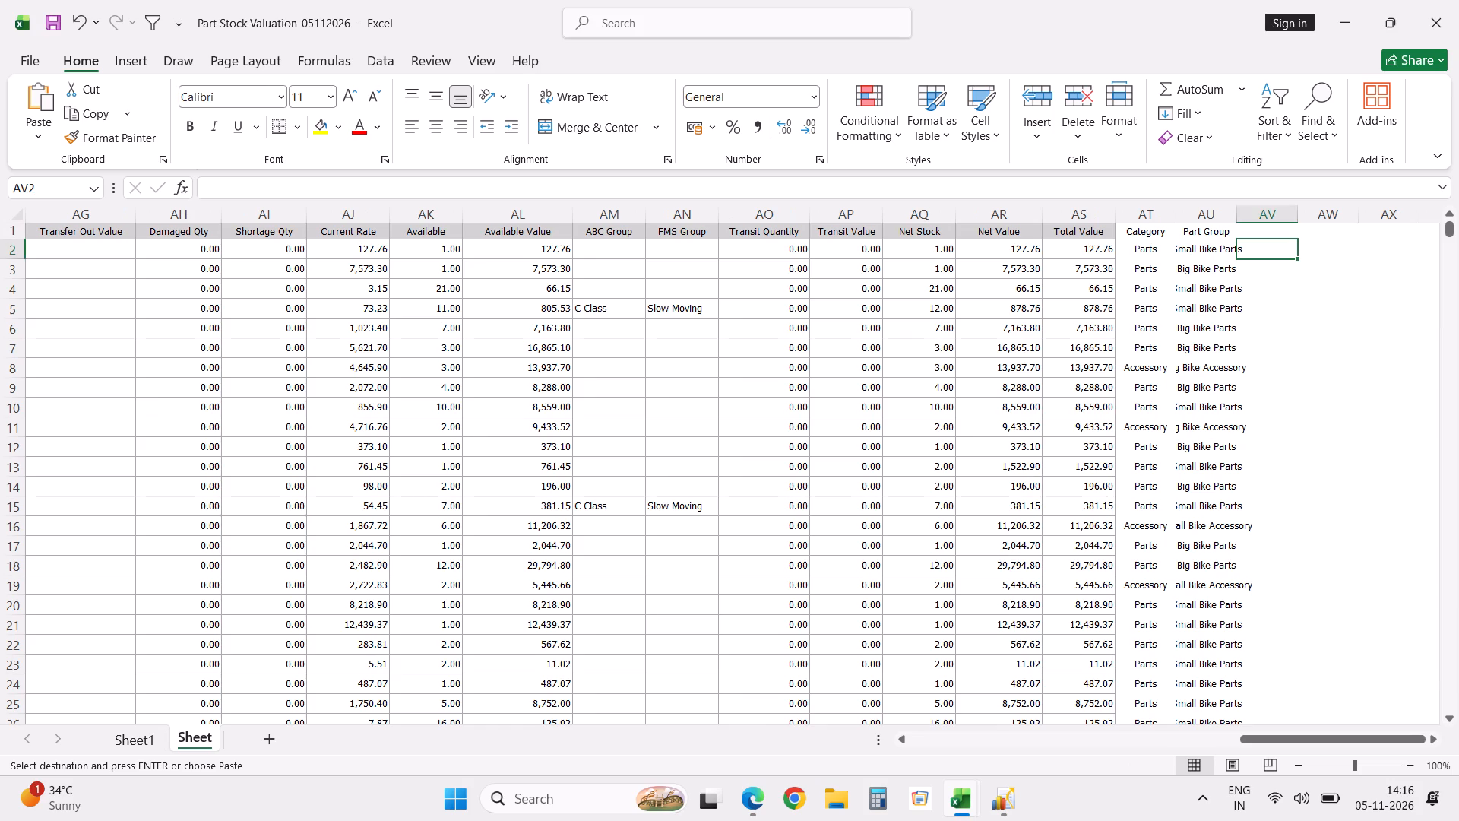
pyautogui.write('=vlo')
pyautogui.press('Tab')
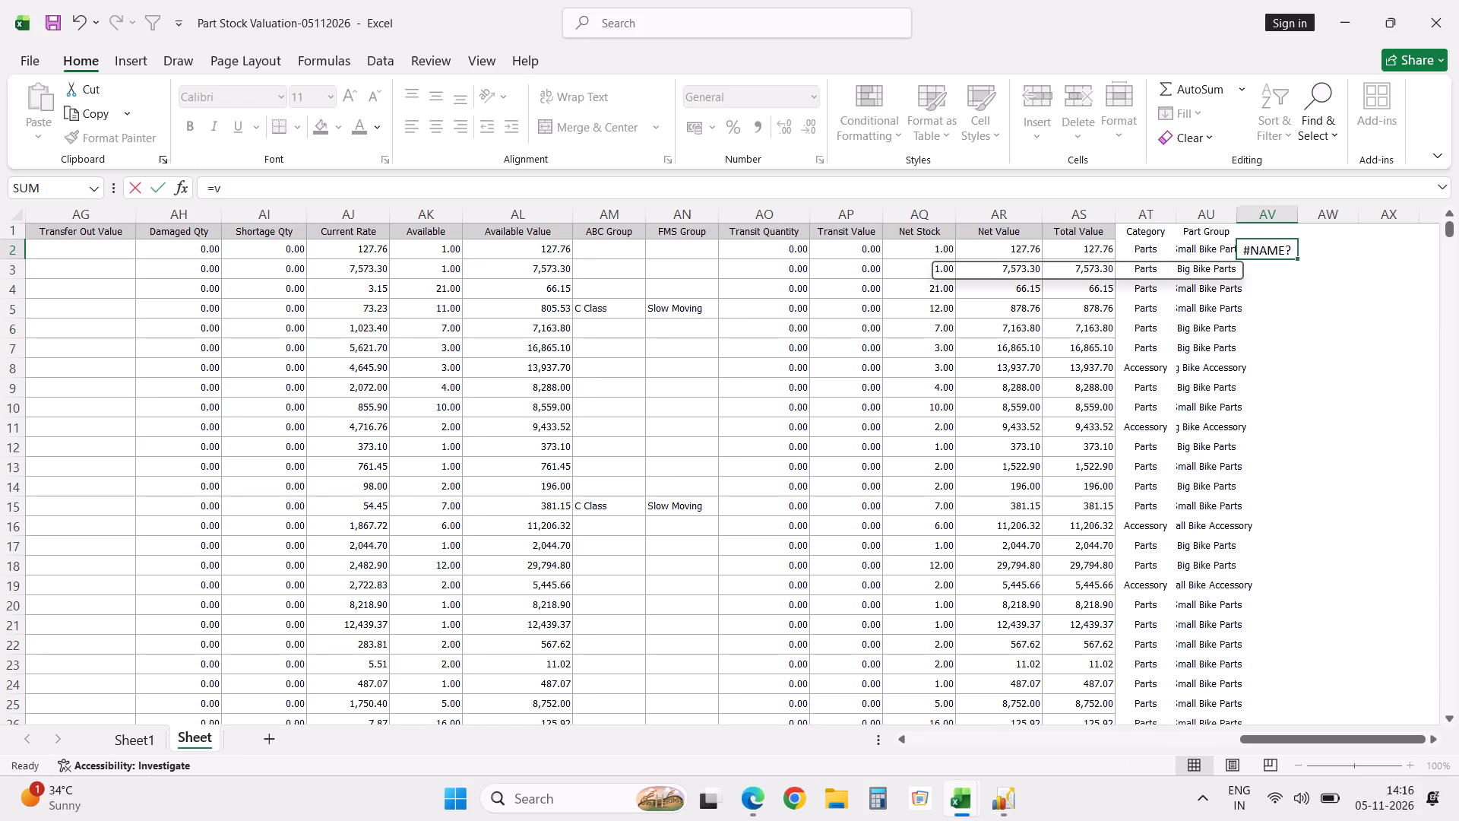
pyautogui.press('Left')
pyautogui.write('=vlo')
pyautogui.press('Tab')
pyautogui.press('Left')
pyautogui.press('Left')
pyautogui.press('Left')
pyautogui.press('Left')
pyautogui.press('Left')
pyautogui.press('Left')
pyautogui.press('Left')
pyautogui.press('Left')
pyautogui.press('Left')
pyautogui.press('Left')
pyautogui.press('Left')
pyautogui.press('Left')
pyautogui.press('Left')
pyautogui.press('Left')
pyautogui.press('Left')
pyautogui.press('Left')
pyautogui.press('Left')
pyautogui.press('Left')
pyautogui.press('Left')
pyautogui.press('Left')
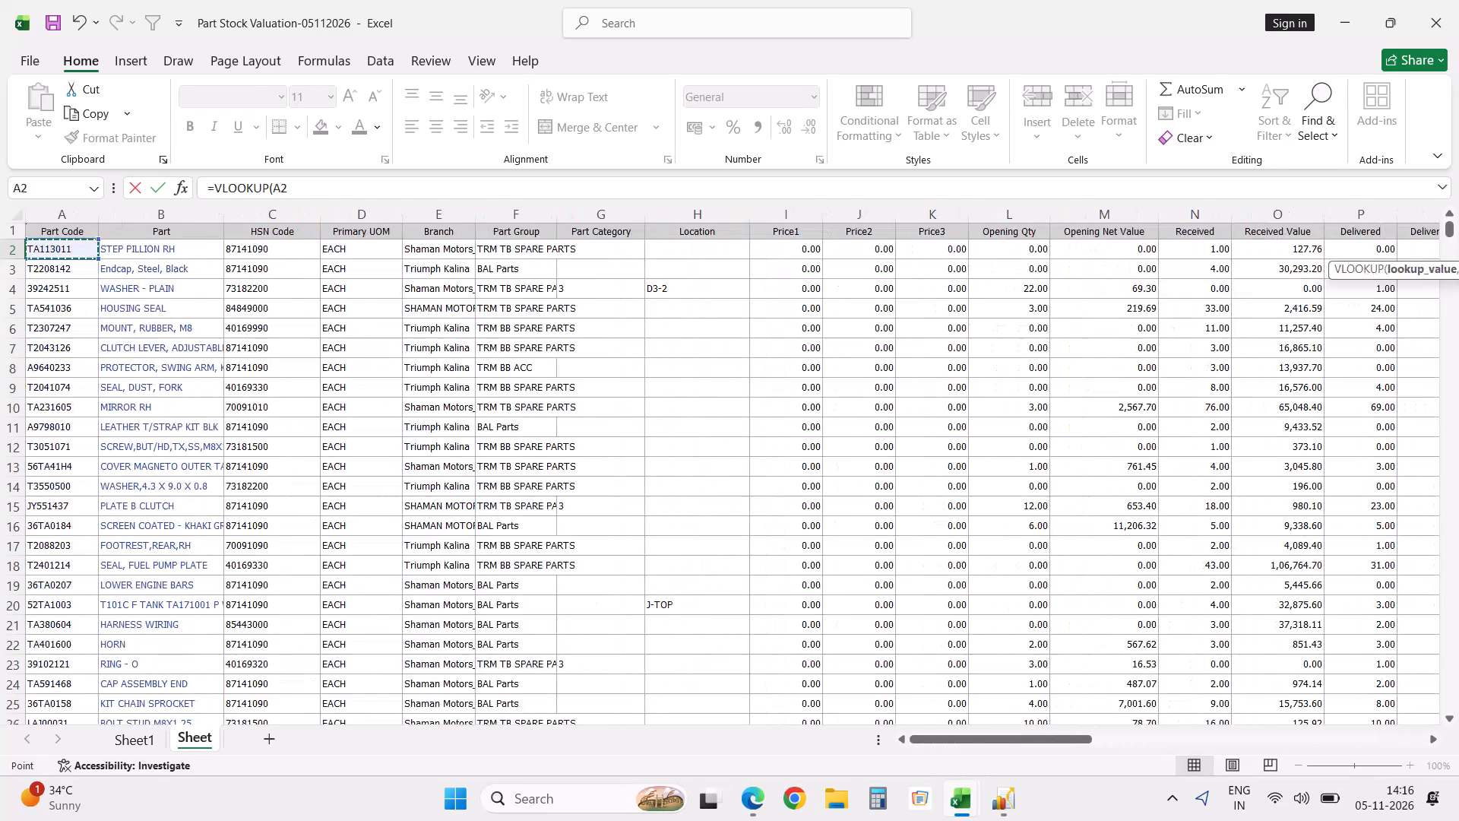
pyautogui.press(',')
# Complete the VLOOKUP with the part codes in Book1 Sheet1 A1:A7 as table array, column index 1 and range lookup 0.
pyautogui.hotkey('alt', 'Tab')
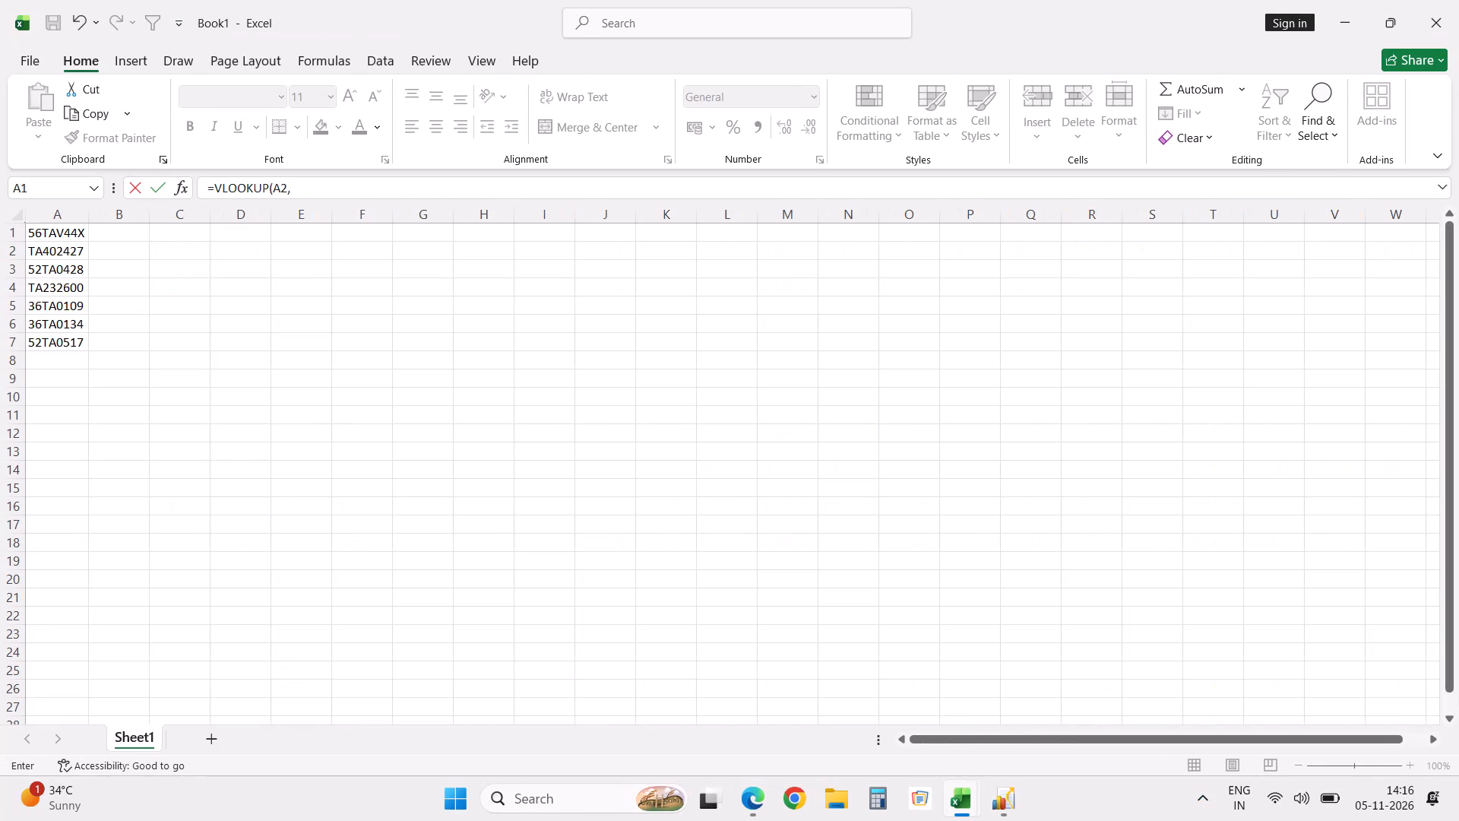
pyautogui.click(45, 229)
pyautogui.hotkey('shift', 'Down')
pyautogui.hotkey('shift', 'Down')
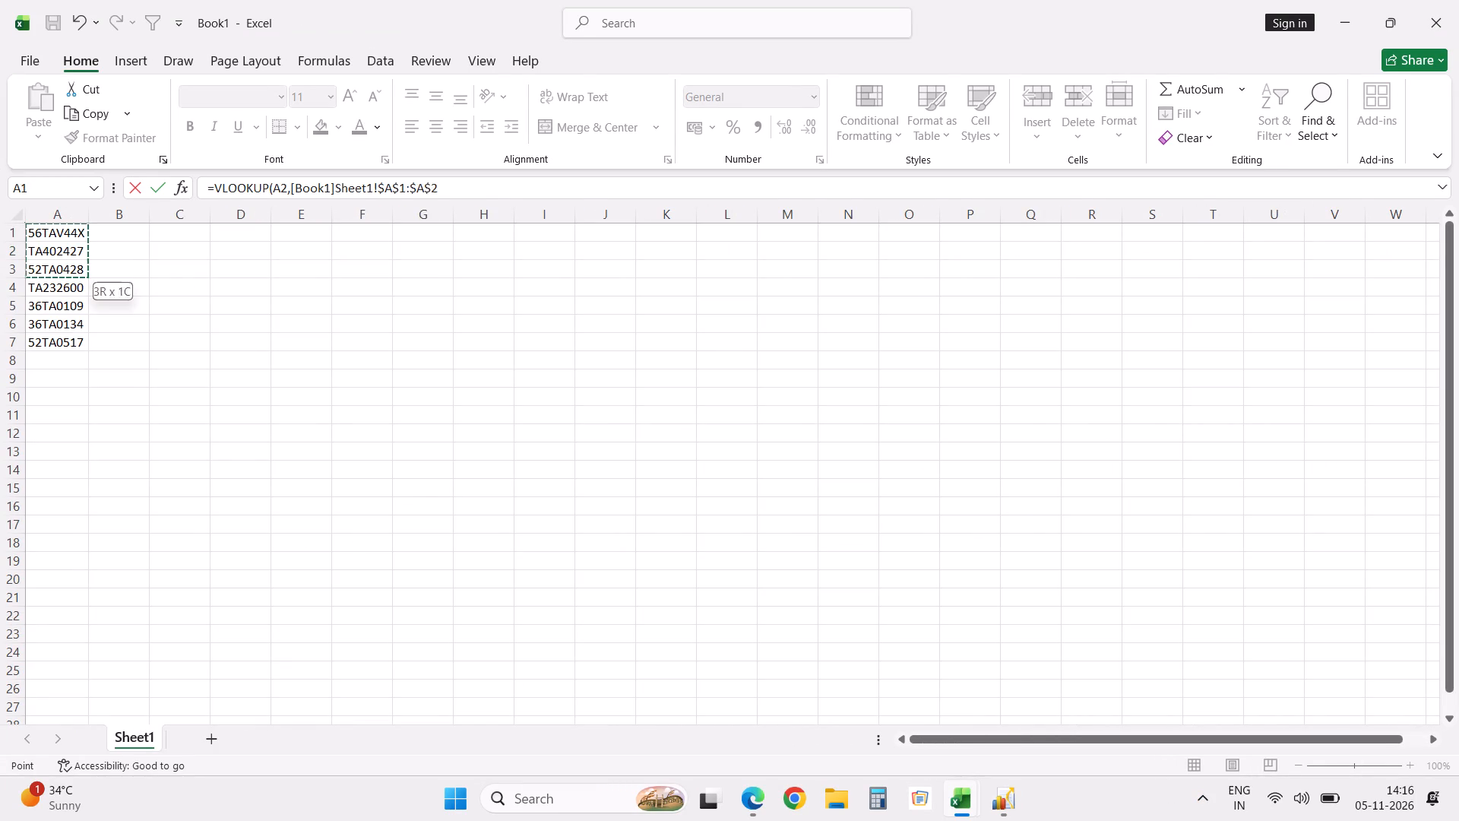
pyautogui.hotkey('shift', 'Down')
pyautogui.hotkey('shift', 'Down')
pyautogui.hotkey('shift', 'Down')
pyautogui.hotkey('shift', 'Down')
pyautogui.write(',1,0')
pyautogui.press('Return')
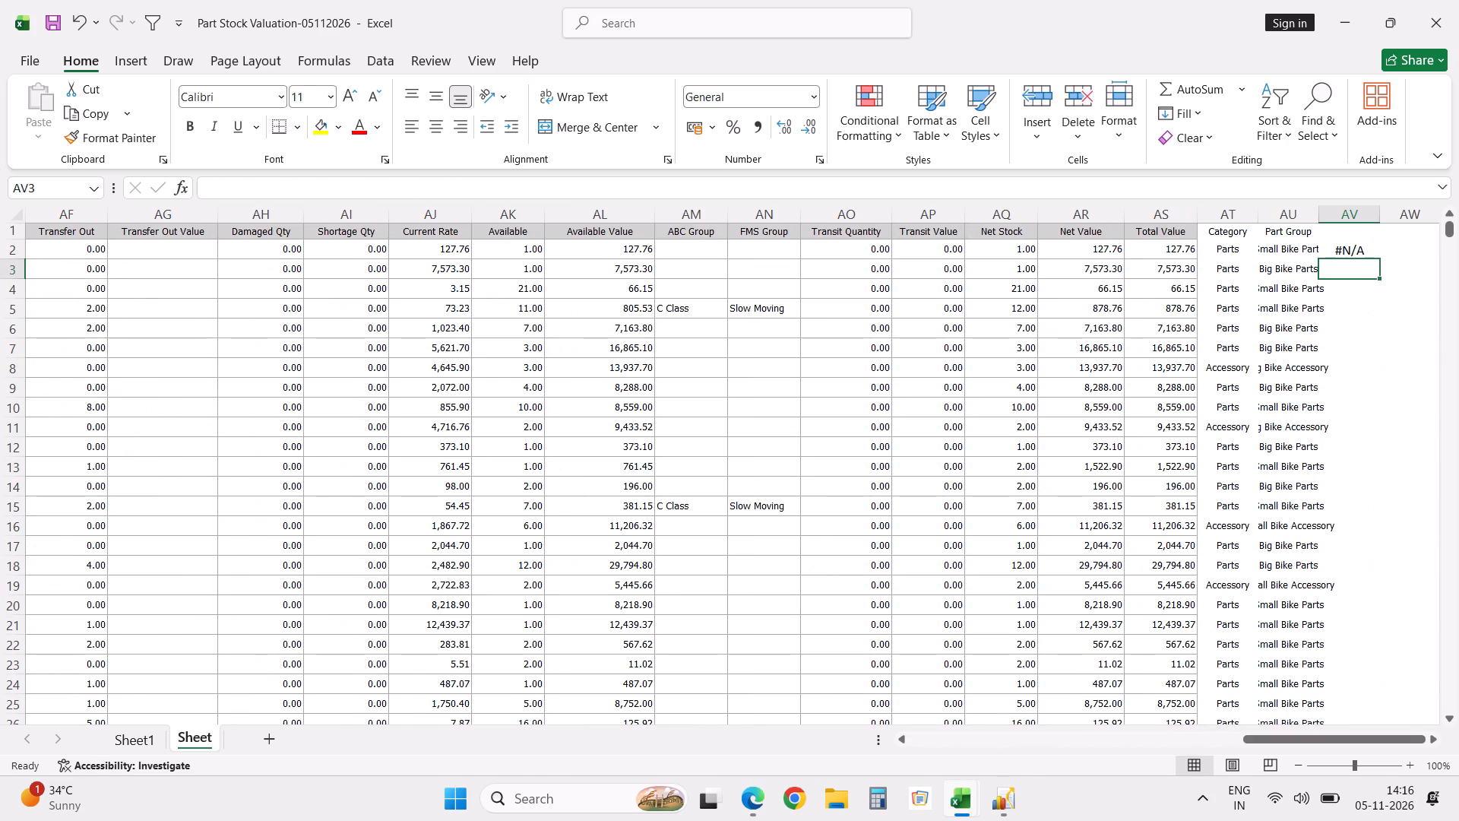
# Fill the VLOOKUP formula from AV2 down column AV for all stock rows.
pyautogui.click(1355, 247)
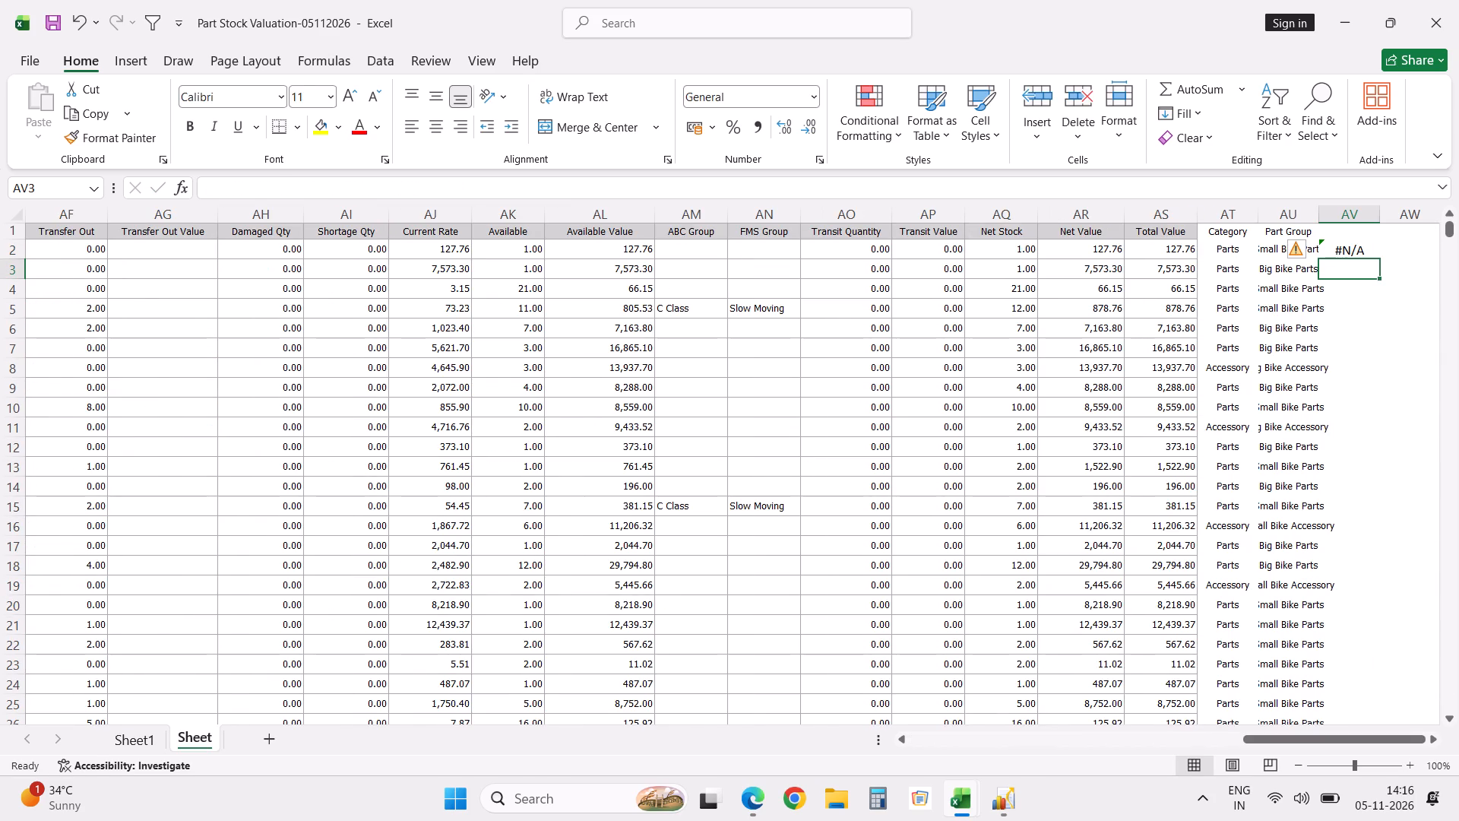
pyautogui.doubleClick(1378, 260)
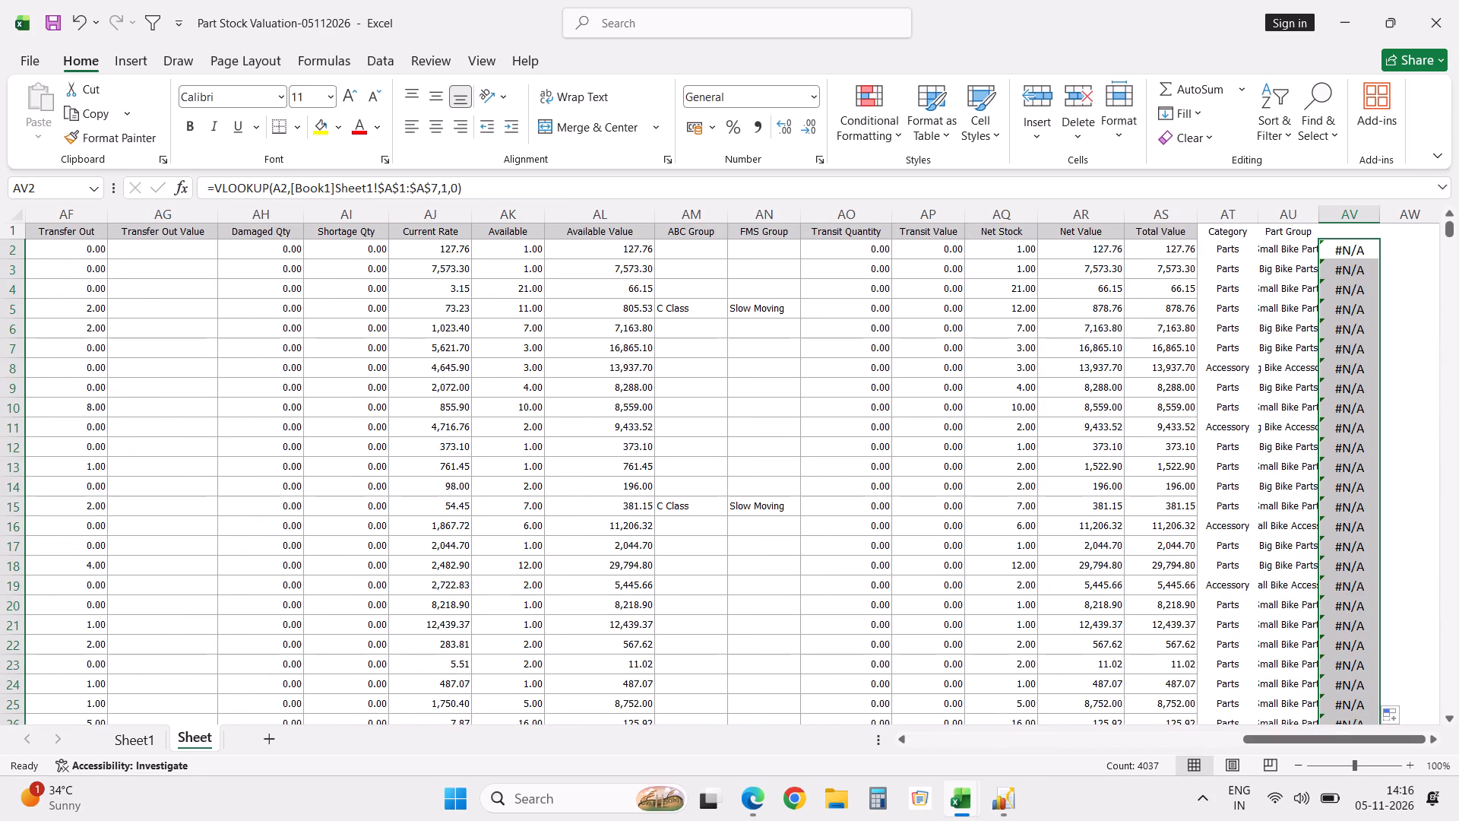
# Turn on filtering for the stock table's header row, including the lookup column AV.
pyautogui.click(1356, 230)
pyautogui.hotkey('alt', 'd')
pyautogui.write('ff')
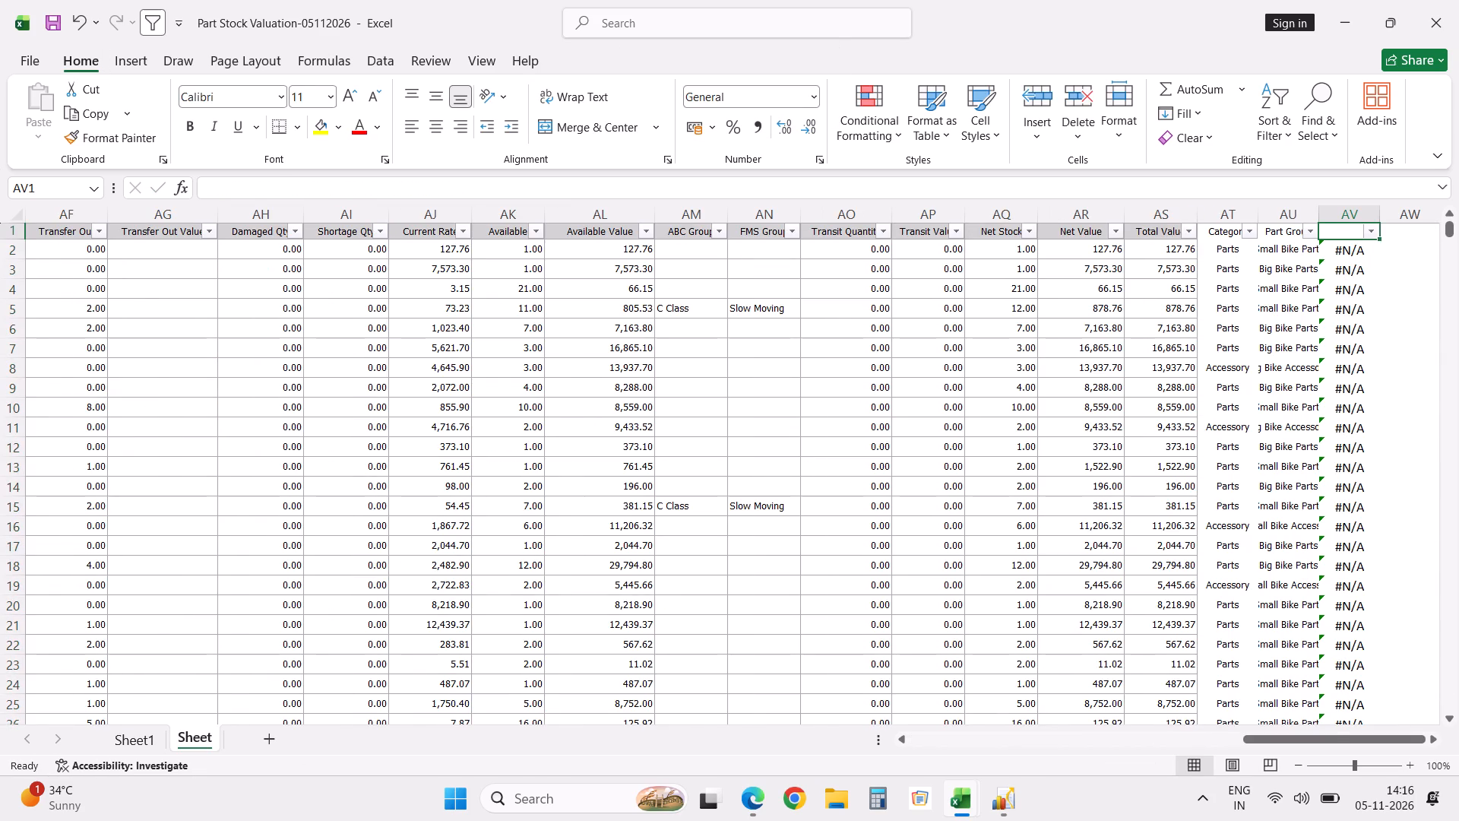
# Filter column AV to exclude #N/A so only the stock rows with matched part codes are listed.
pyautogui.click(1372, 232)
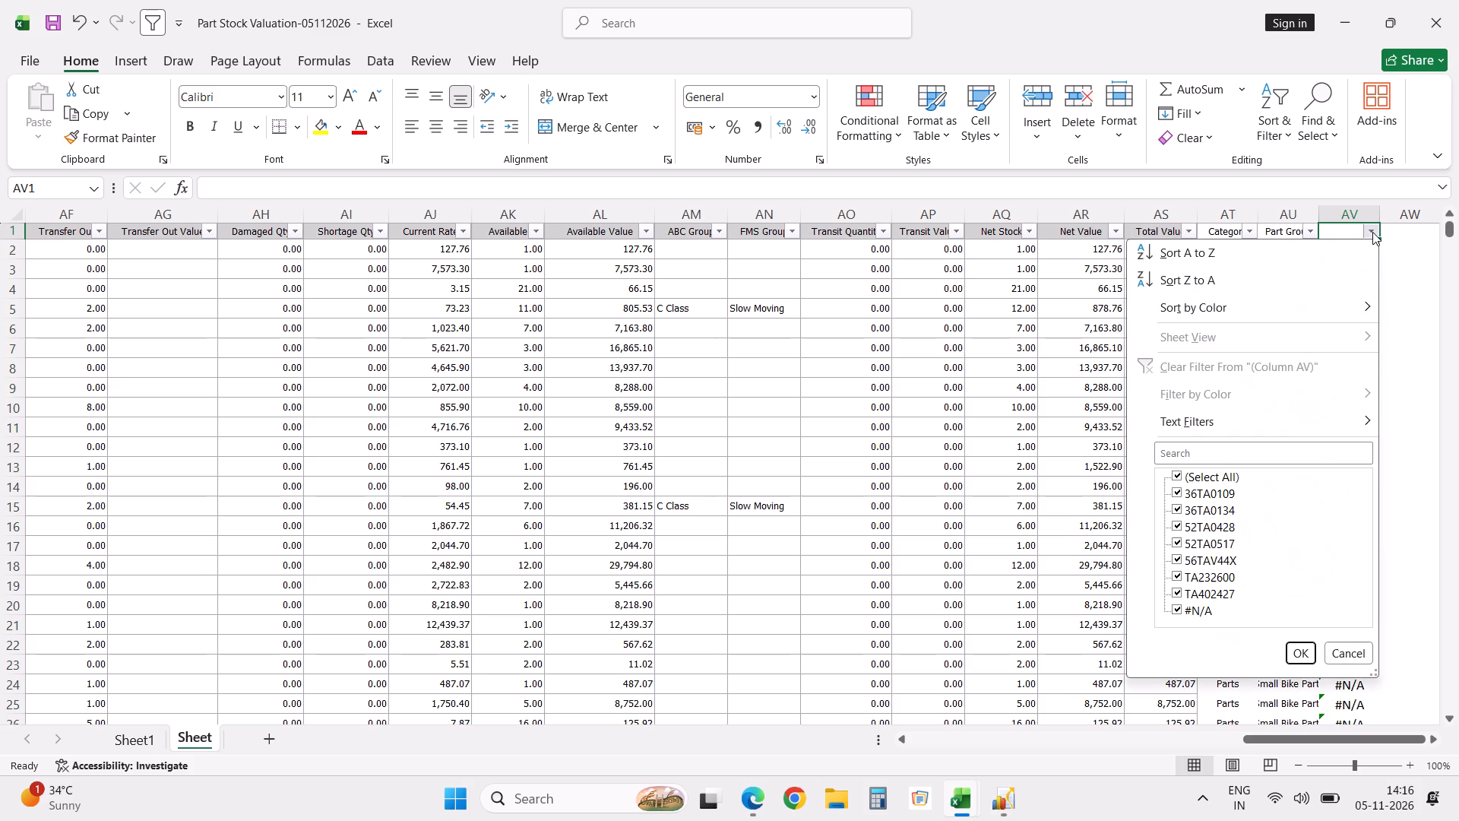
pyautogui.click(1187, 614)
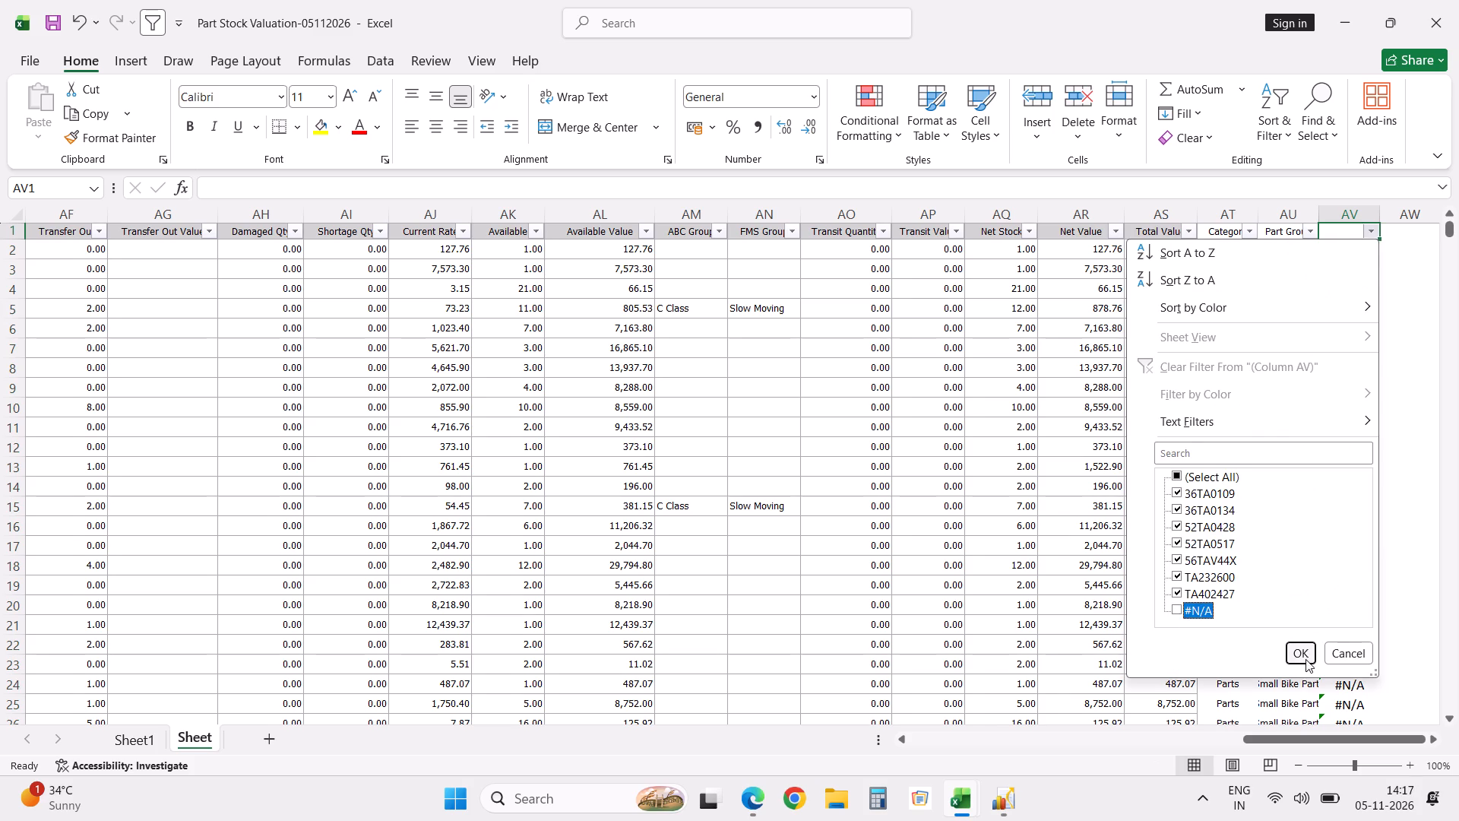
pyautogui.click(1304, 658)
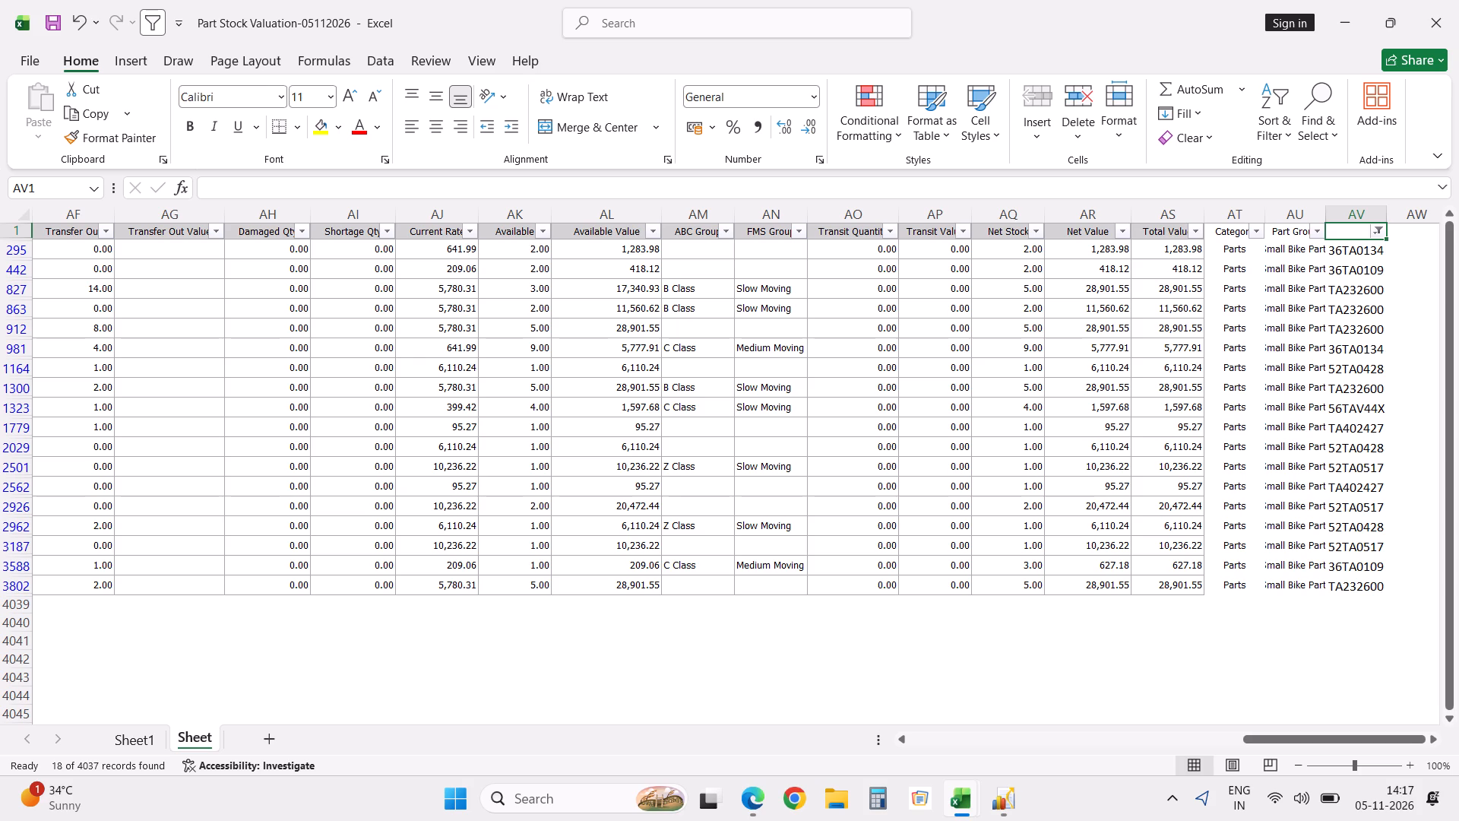
# Remove the filter from the stock table and clear the VLOOKUP results from all of column AV.
pyautogui.hotkey('alt', 'd')
pyautogui.write('ff')
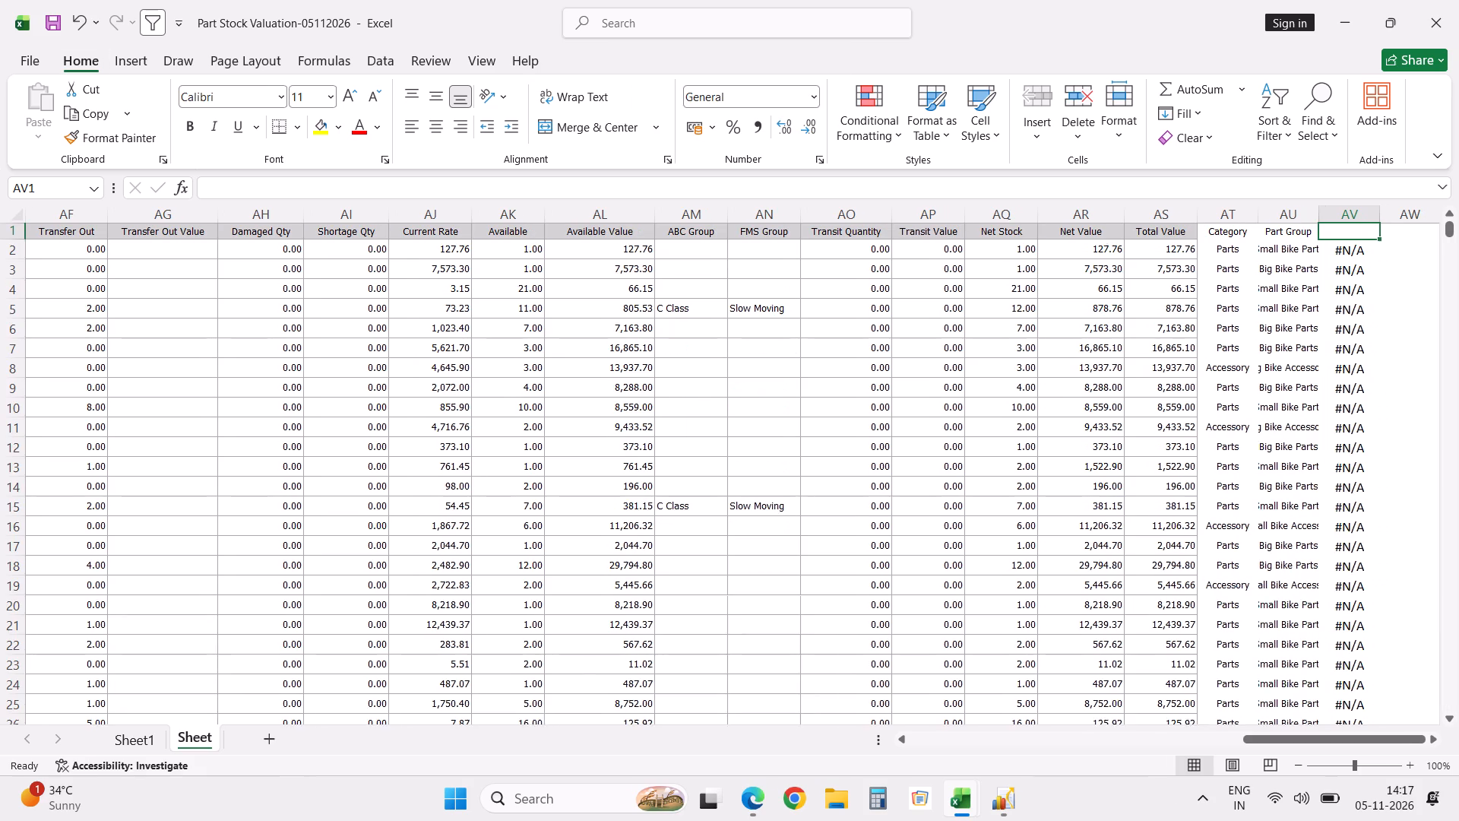
pyautogui.click(1328, 221)
pyautogui.press('Delete')
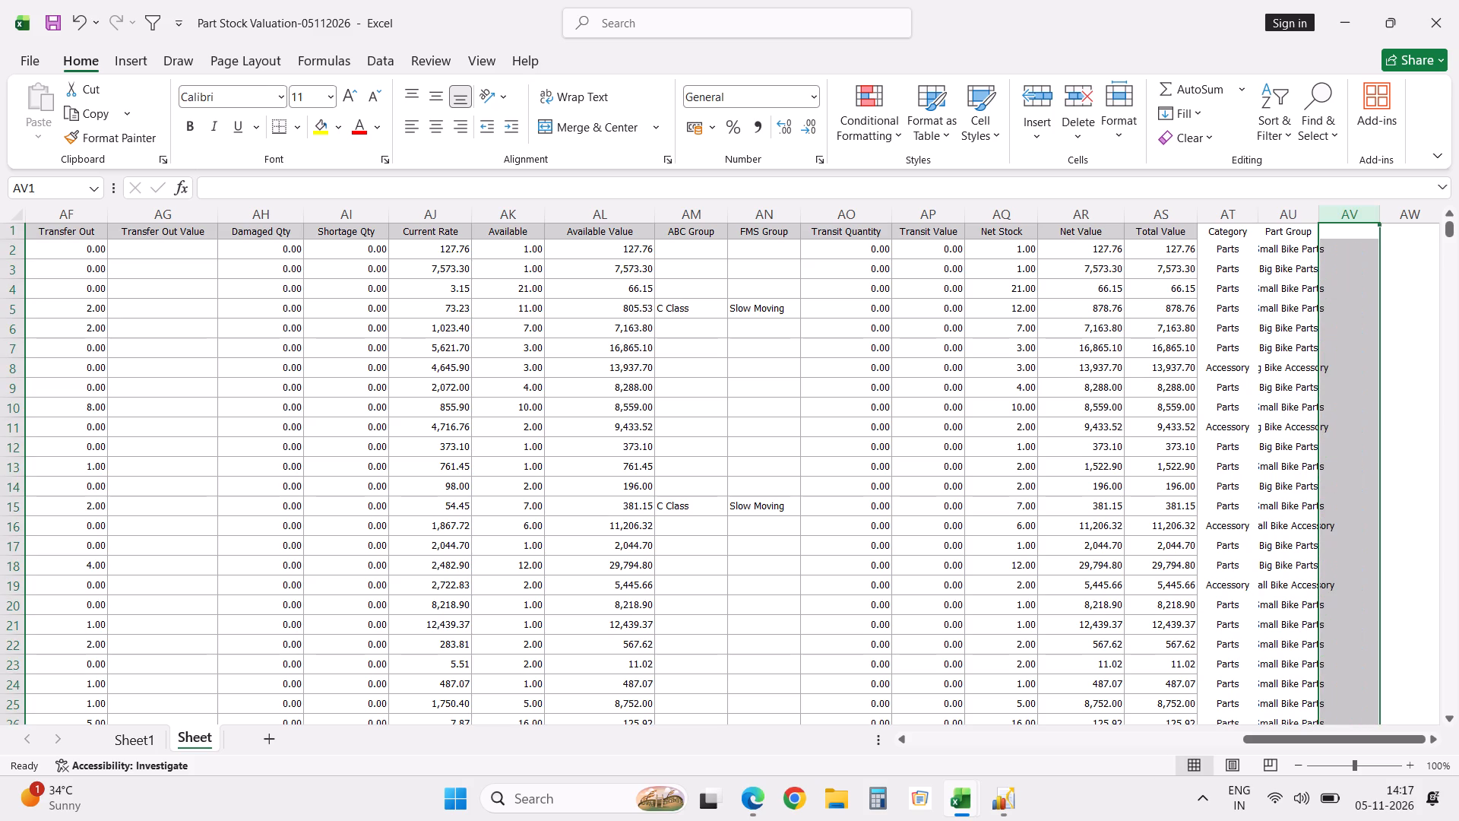
# Create a PivotTable on a new sheet from the stock data range $A$1:$AU$4038.
pyautogui.click(129, 242)
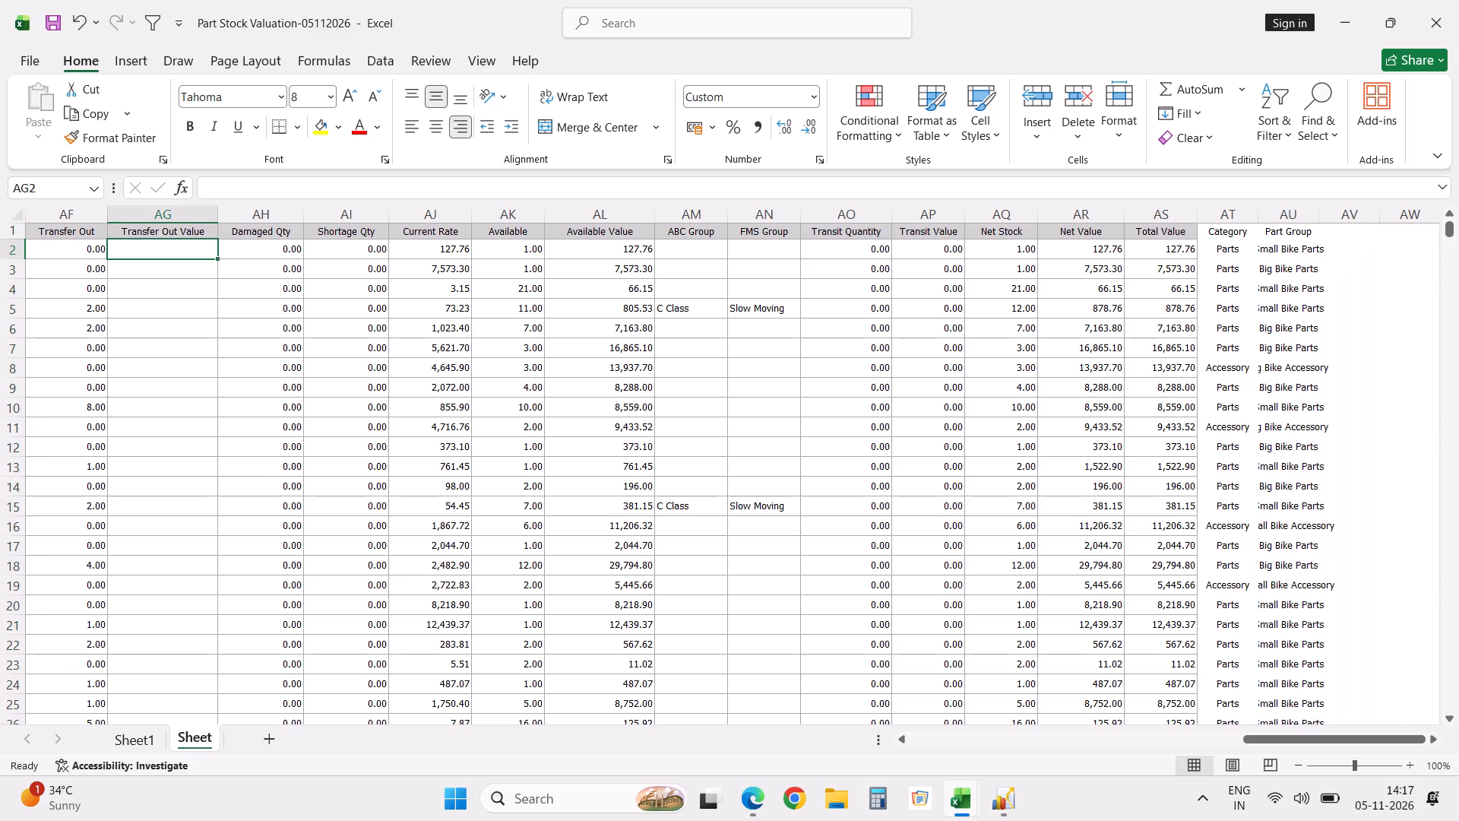
pyautogui.press('Up')
pyautogui.hotkey('ctrl', 'Left')
pyautogui.hotkey('alt', 'd')
pyautogui.write('pn')
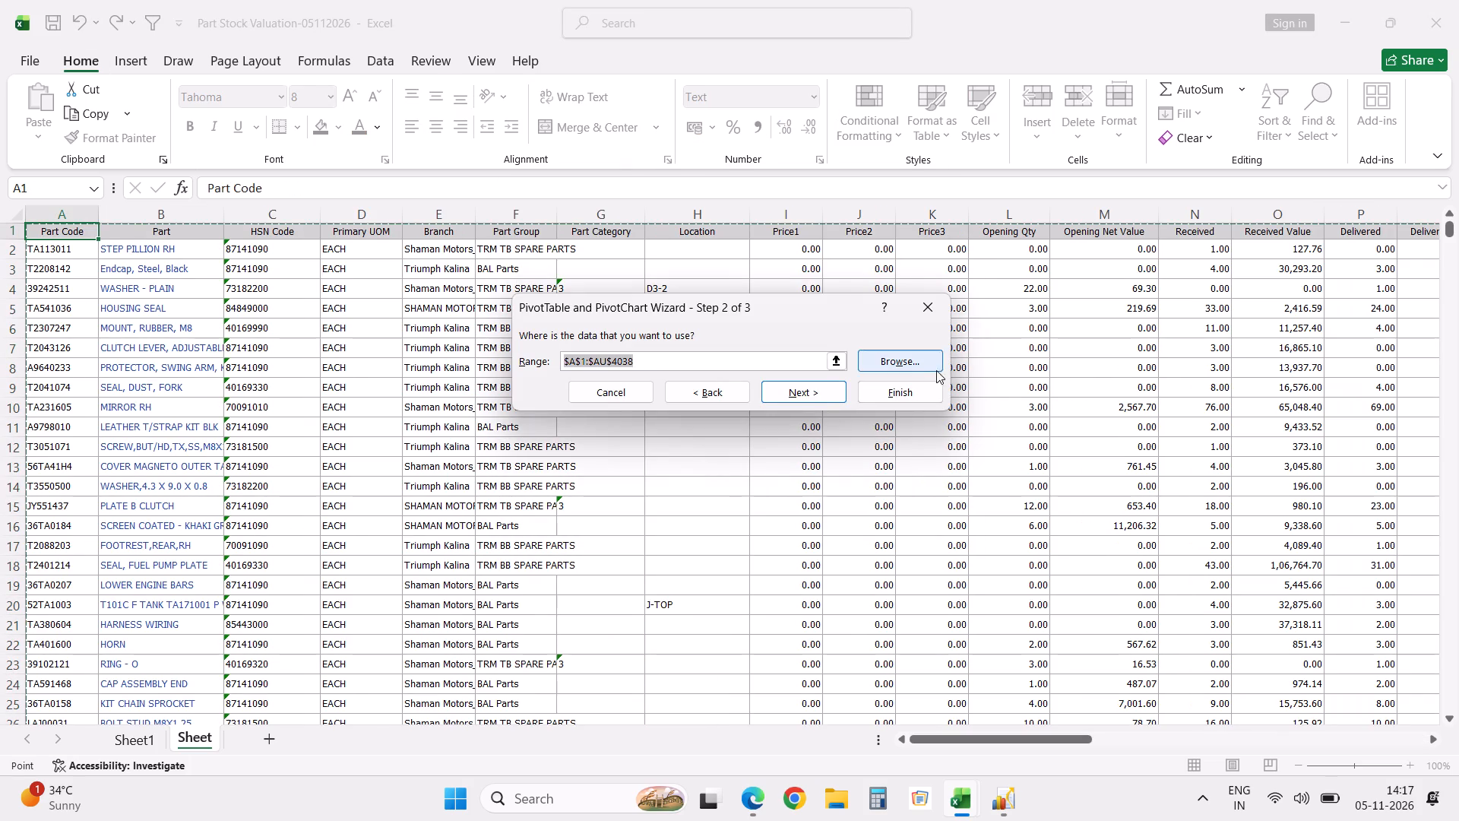
pyautogui.click(925, 390)
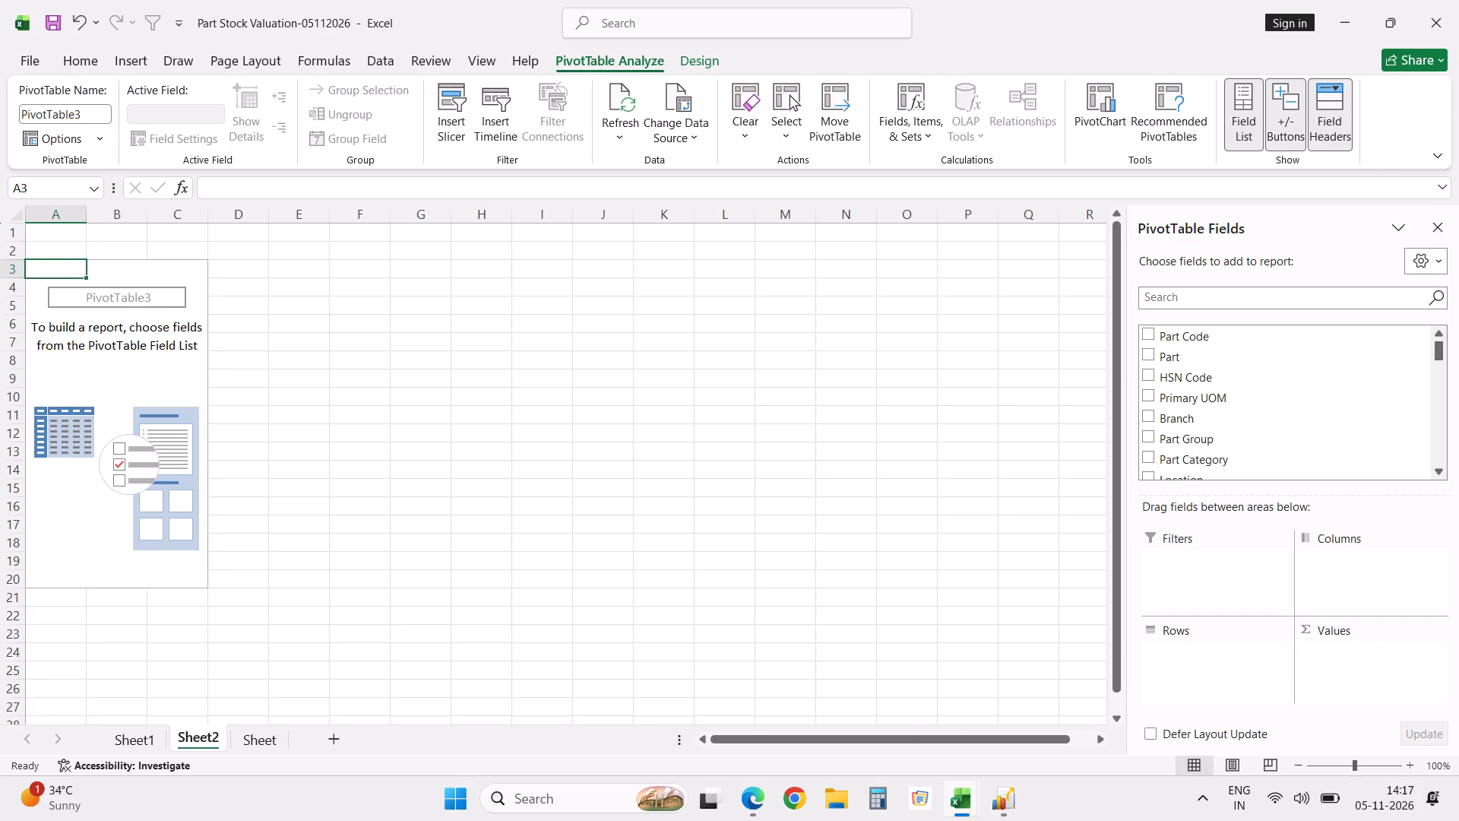
# Lay out the PivotTable with Part Code and Part as row fields and Branch as the column field.
pyautogui.click(1148, 328)
pyautogui.click(1150, 353)
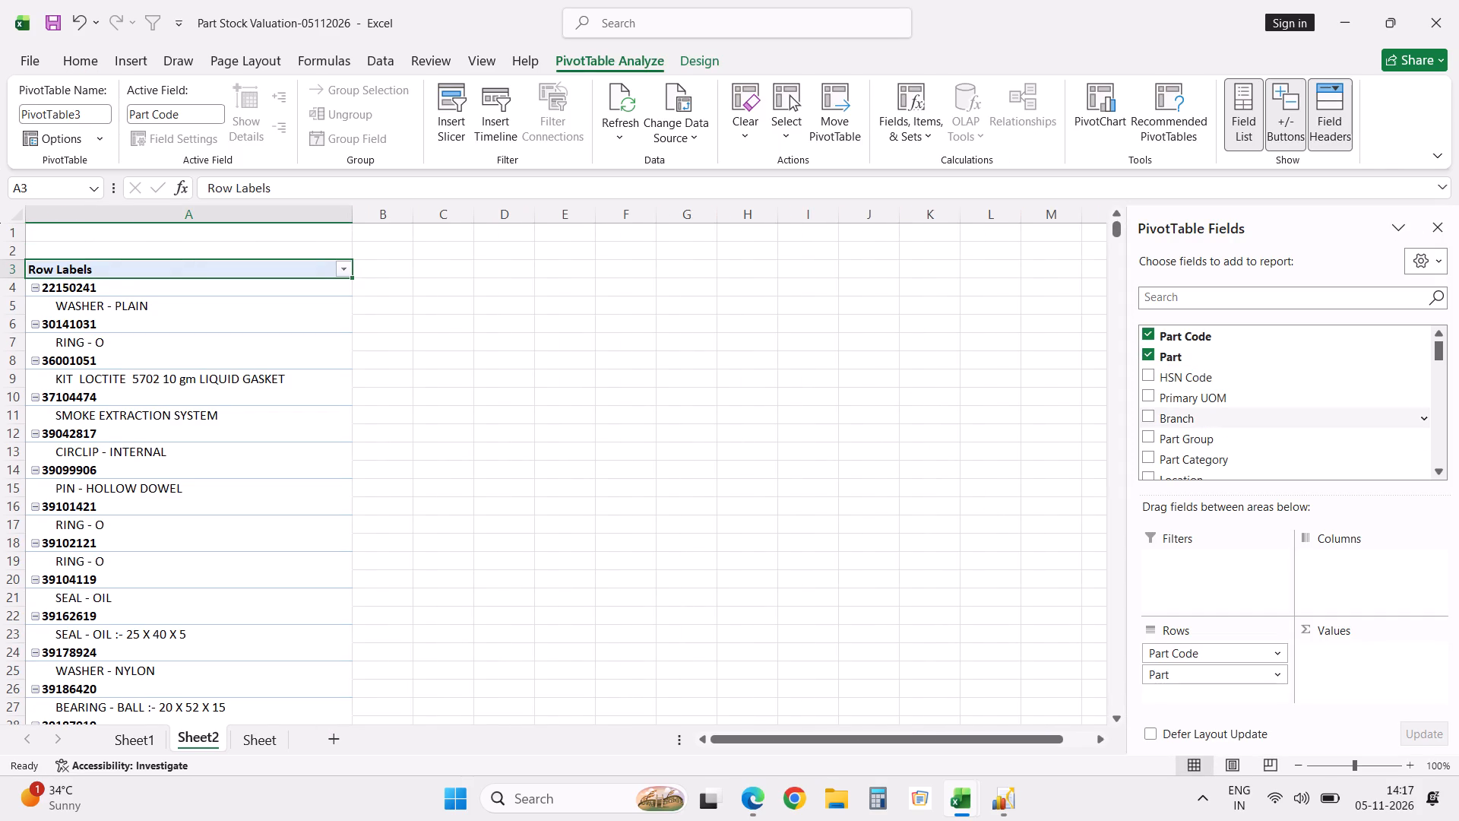
pyautogui.moveTo(1177, 421); pyautogui.dragTo(1350, 550)
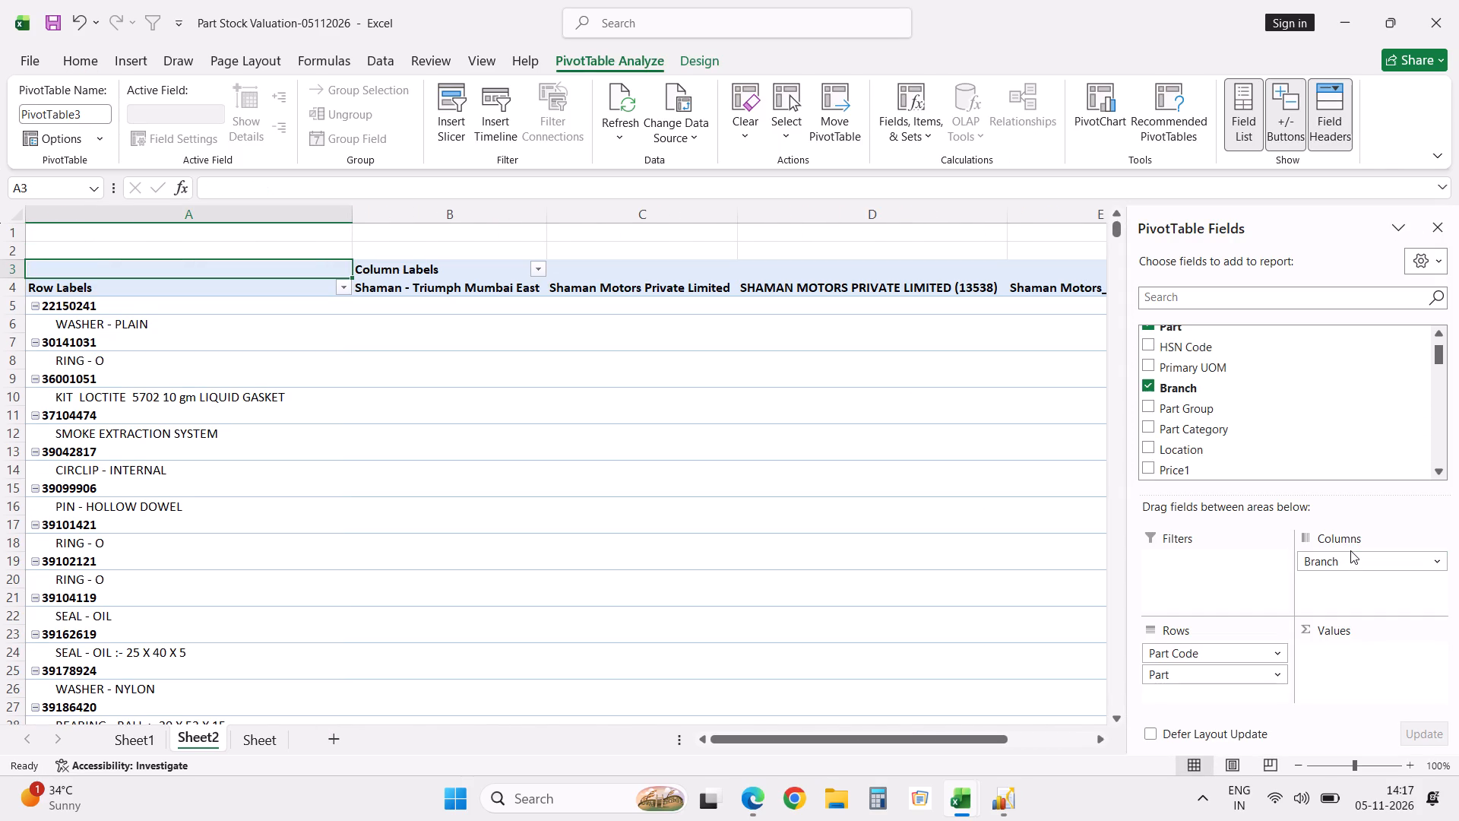
# Add the Available field to the PivotTable's values as a sum.
pyautogui.tripleClick(1438, 474)
pyautogui.tripleClick(1438, 474)
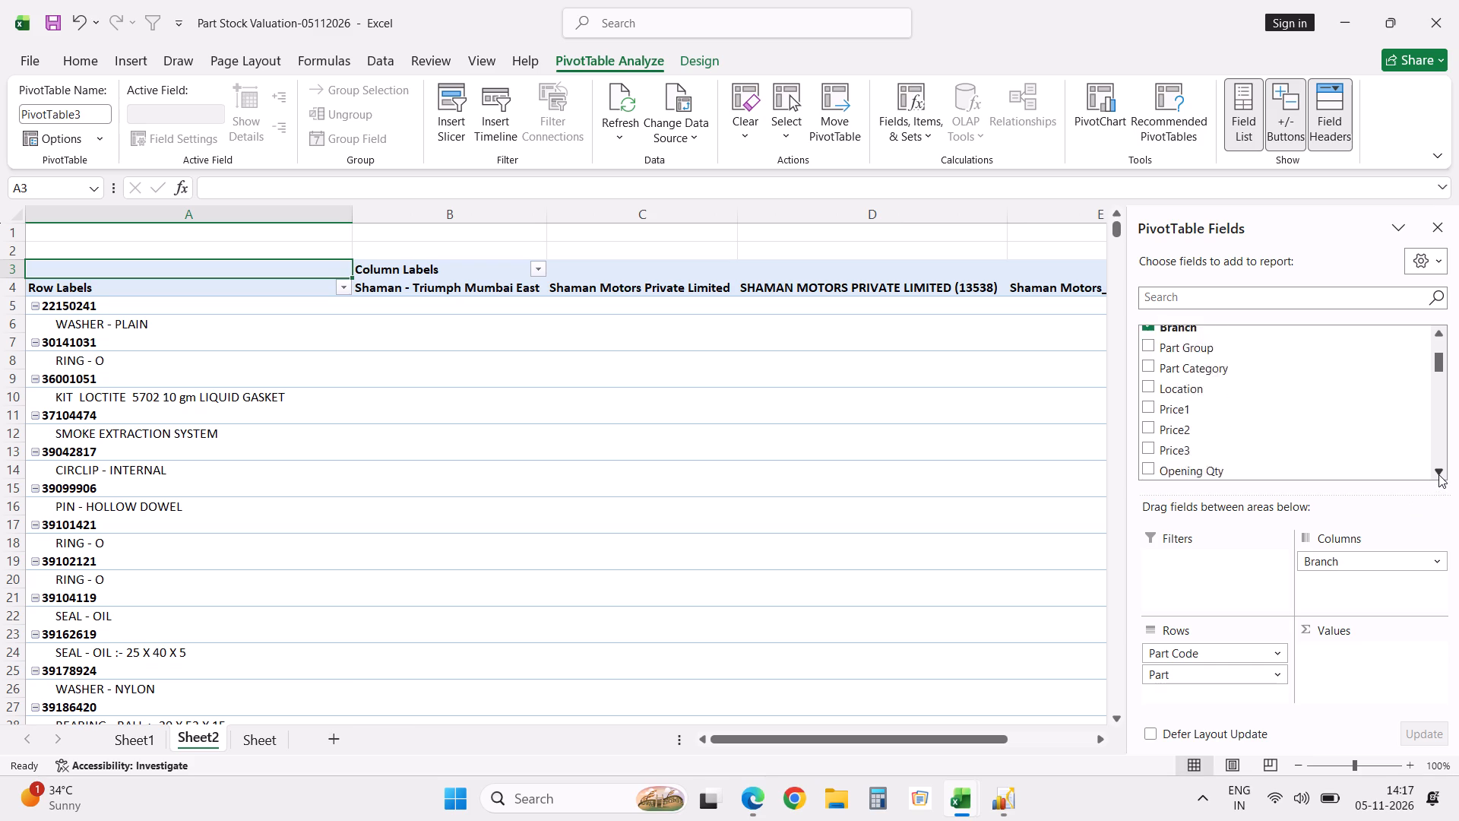
pyautogui.tripleClick(1438, 474)
pyautogui.tripleClick(1438, 474)
pyautogui.tripleClick(1438, 474)
pyautogui.click(1438, 474)
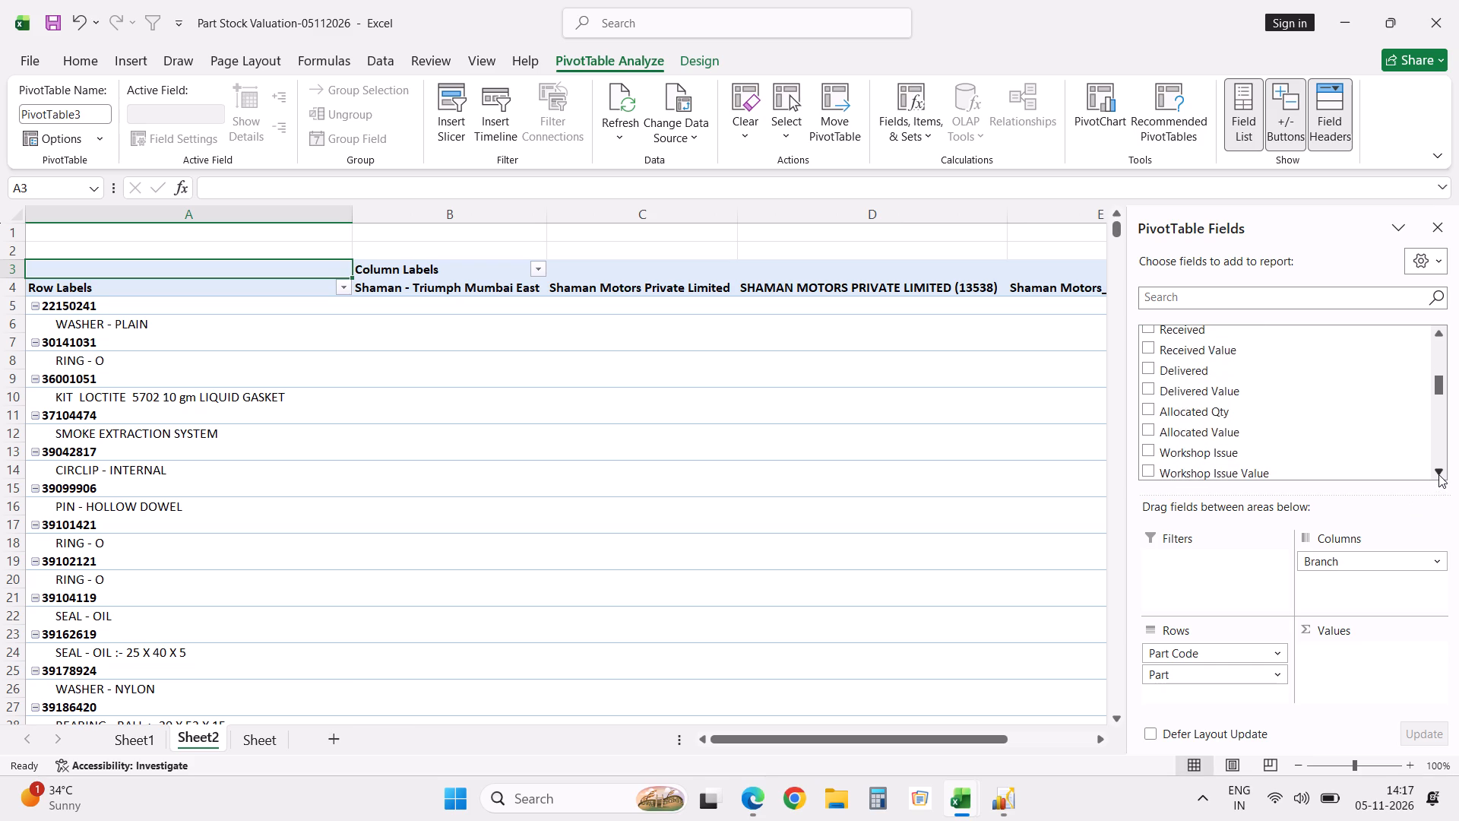
pyautogui.tripleClick(1438, 474)
pyautogui.tripleClick(1438, 474)
pyautogui.tripleClick(1438, 474)
pyautogui.tripleClick(1438, 474)
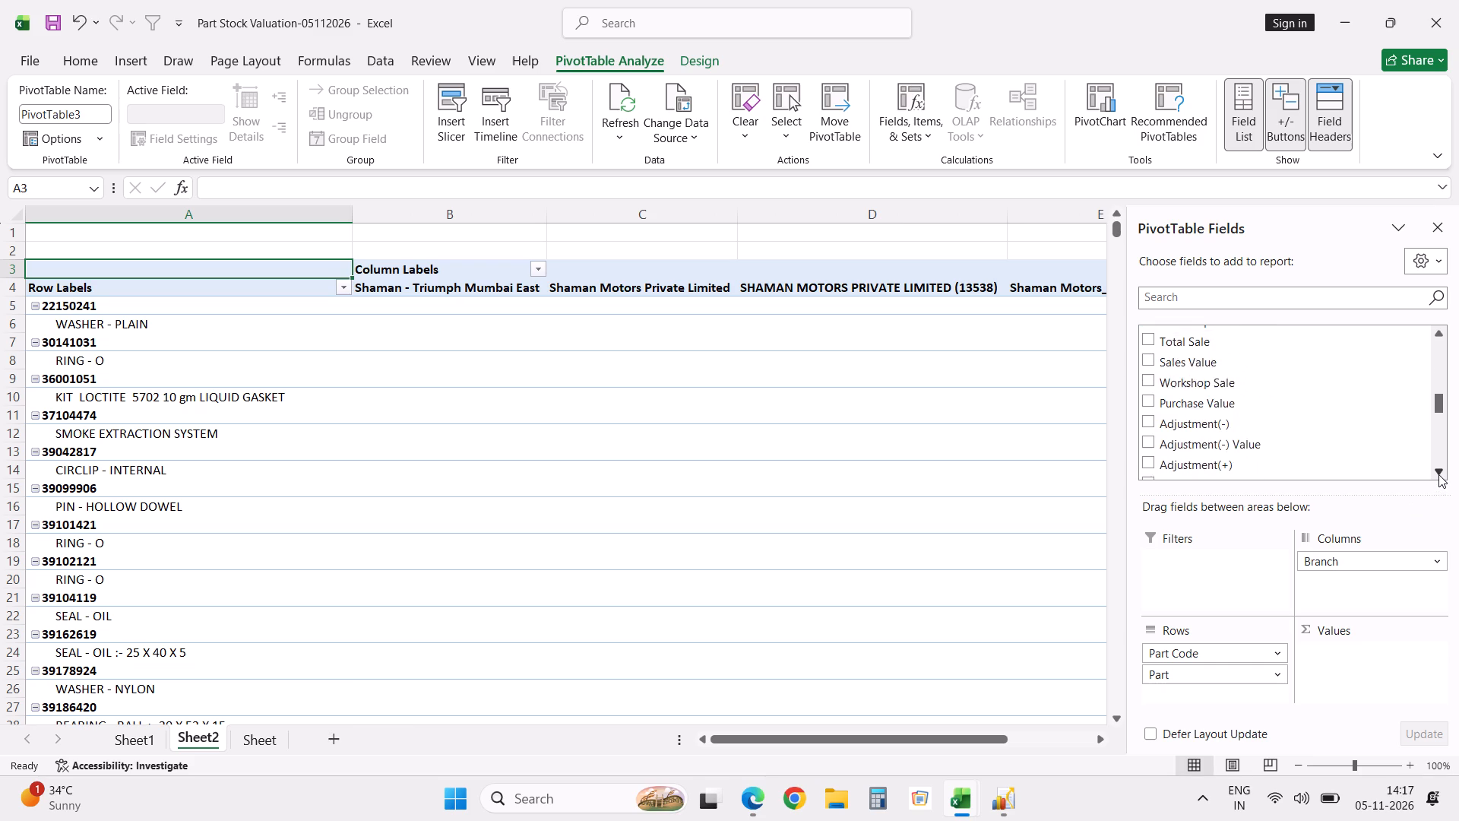
pyautogui.tripleClick(1438, 474)
pyautogui.tripleClick(1438, 474)
pyautogui.tripleClick(1438, 474)
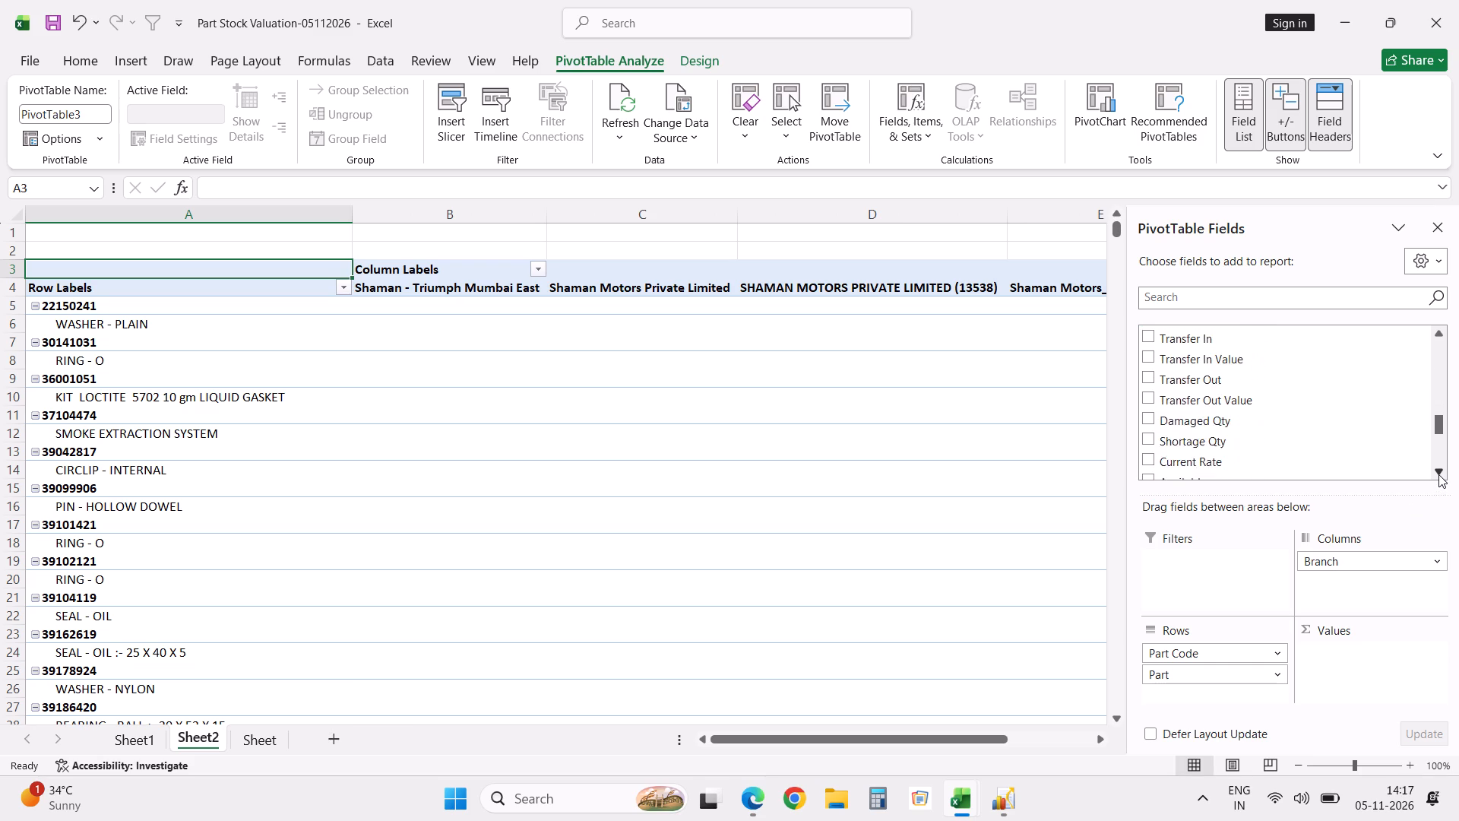
pyautogui.tripleClick(1438, 474)
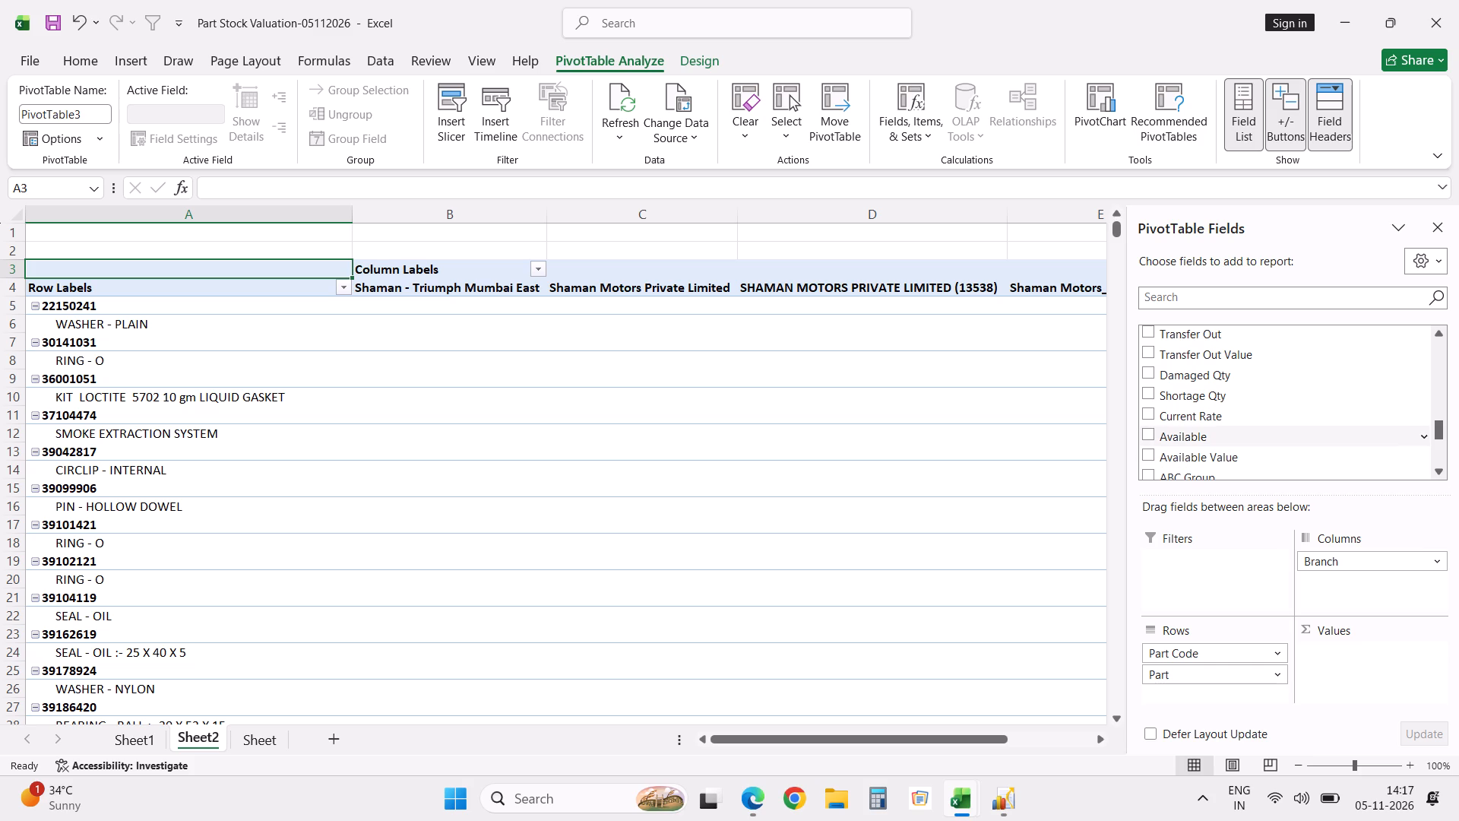
pyautogui.moveTo(1182, 436); pyautogui.dragTo(1375, 668)
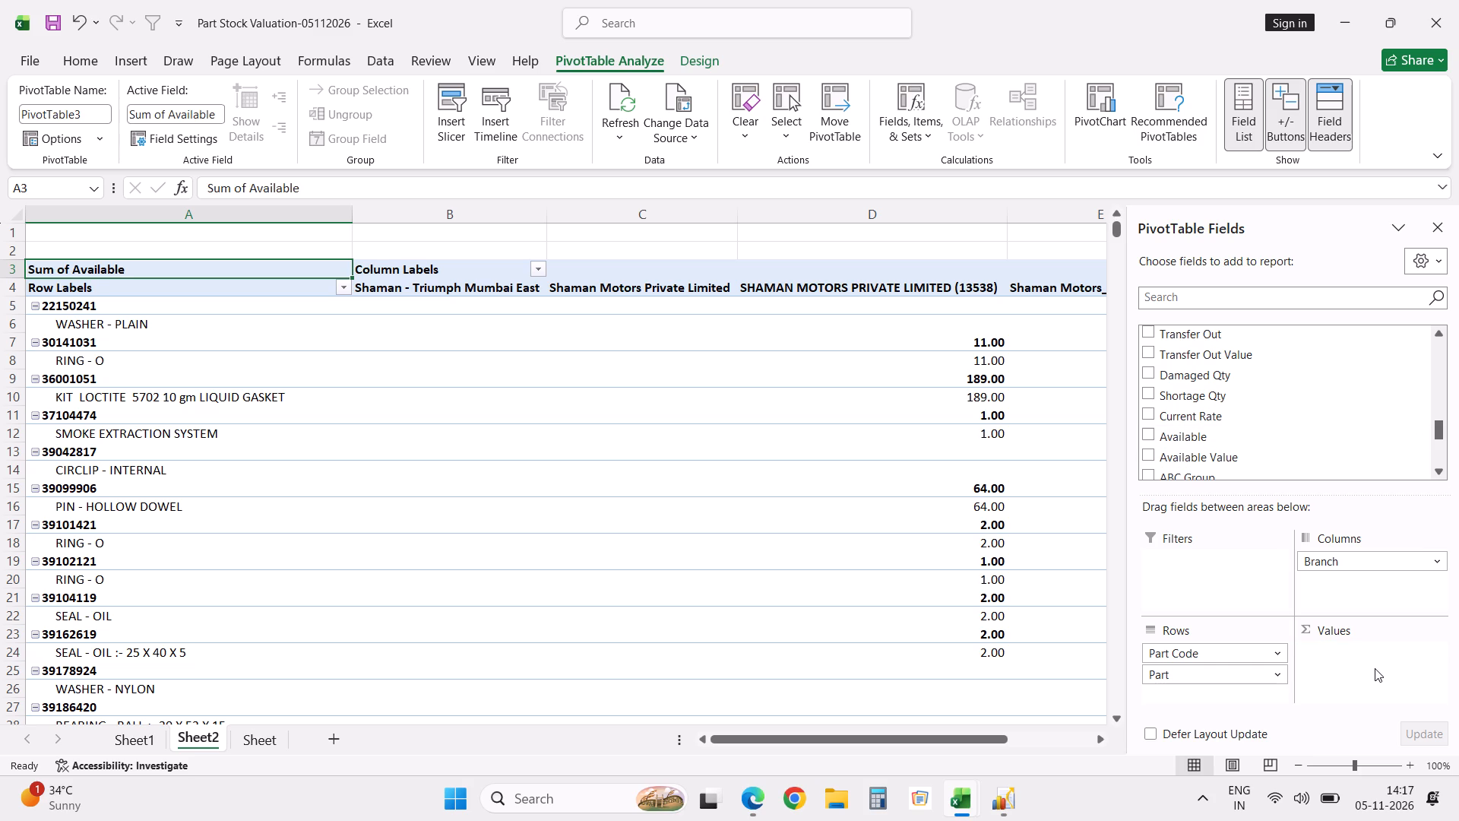
# Change the PivotTable's report layout to tabular form.
pyautogui.click(603, 560)
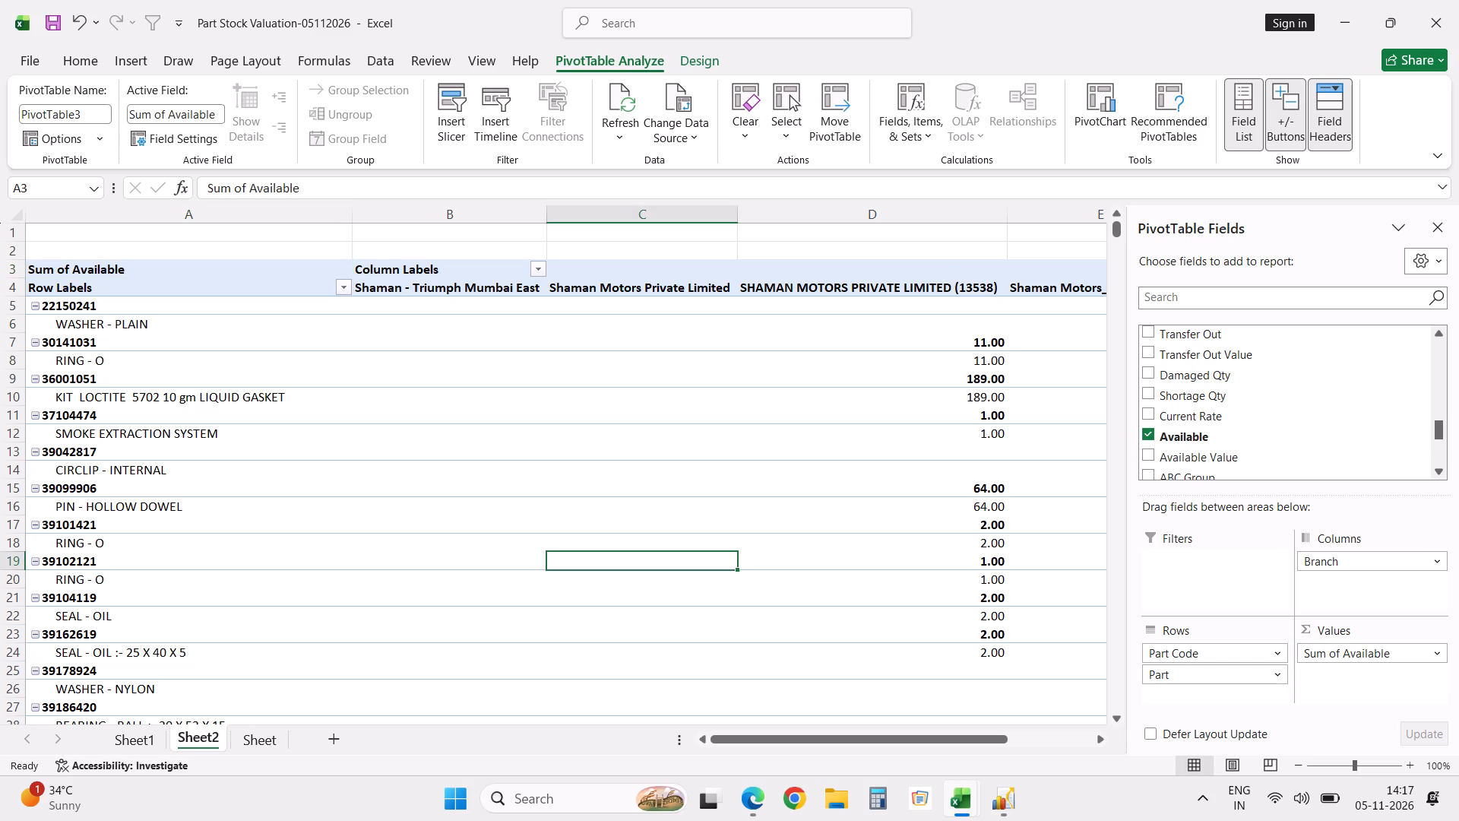
pyautogui.click(693, 58)
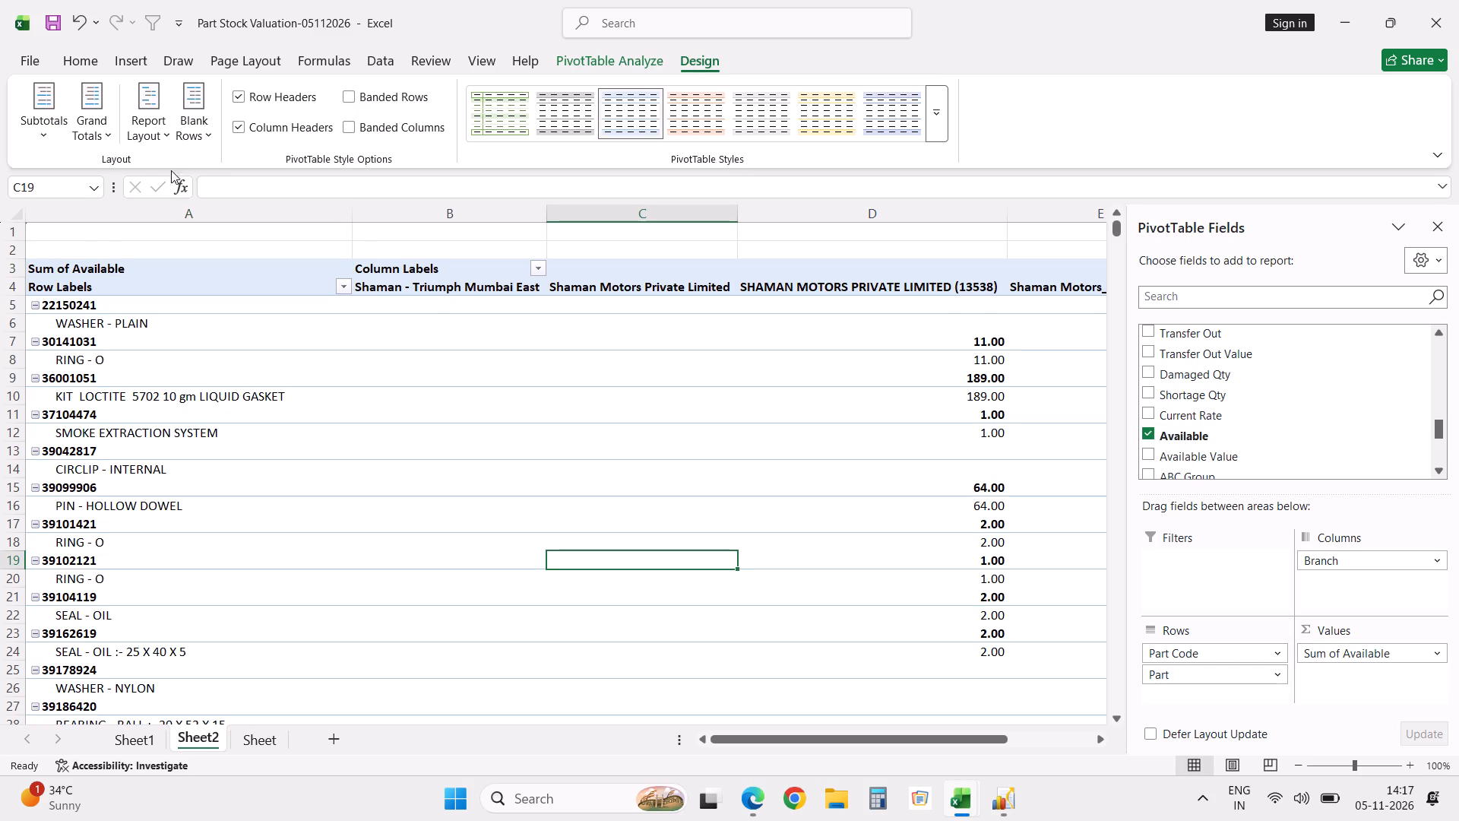
pyautogui.click(166, 133)
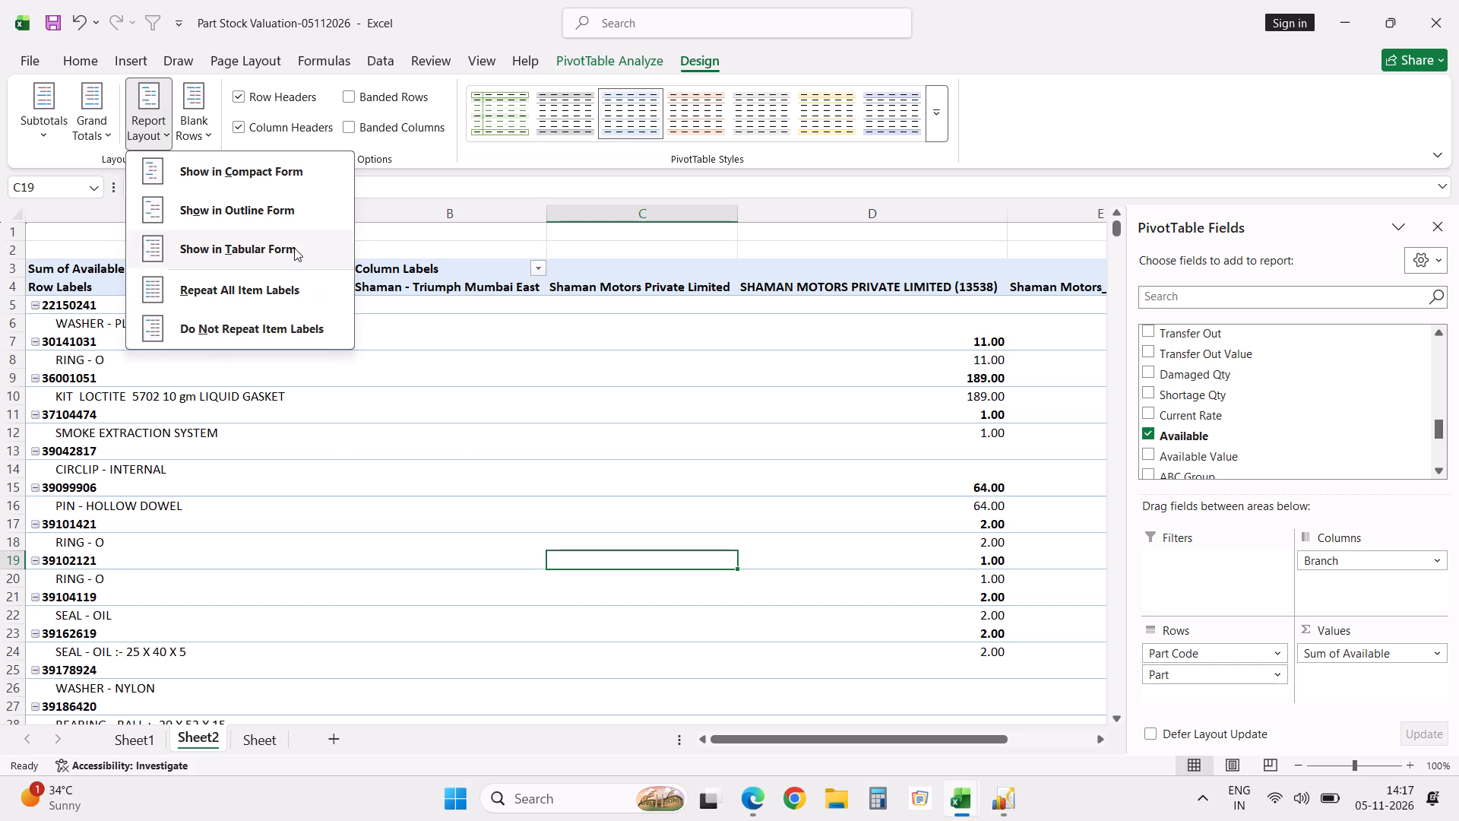
pyautogui.click(294, 248)
# Remove the Part Code subtotals from the PivotTable.
pyautogui.click(244, 348)
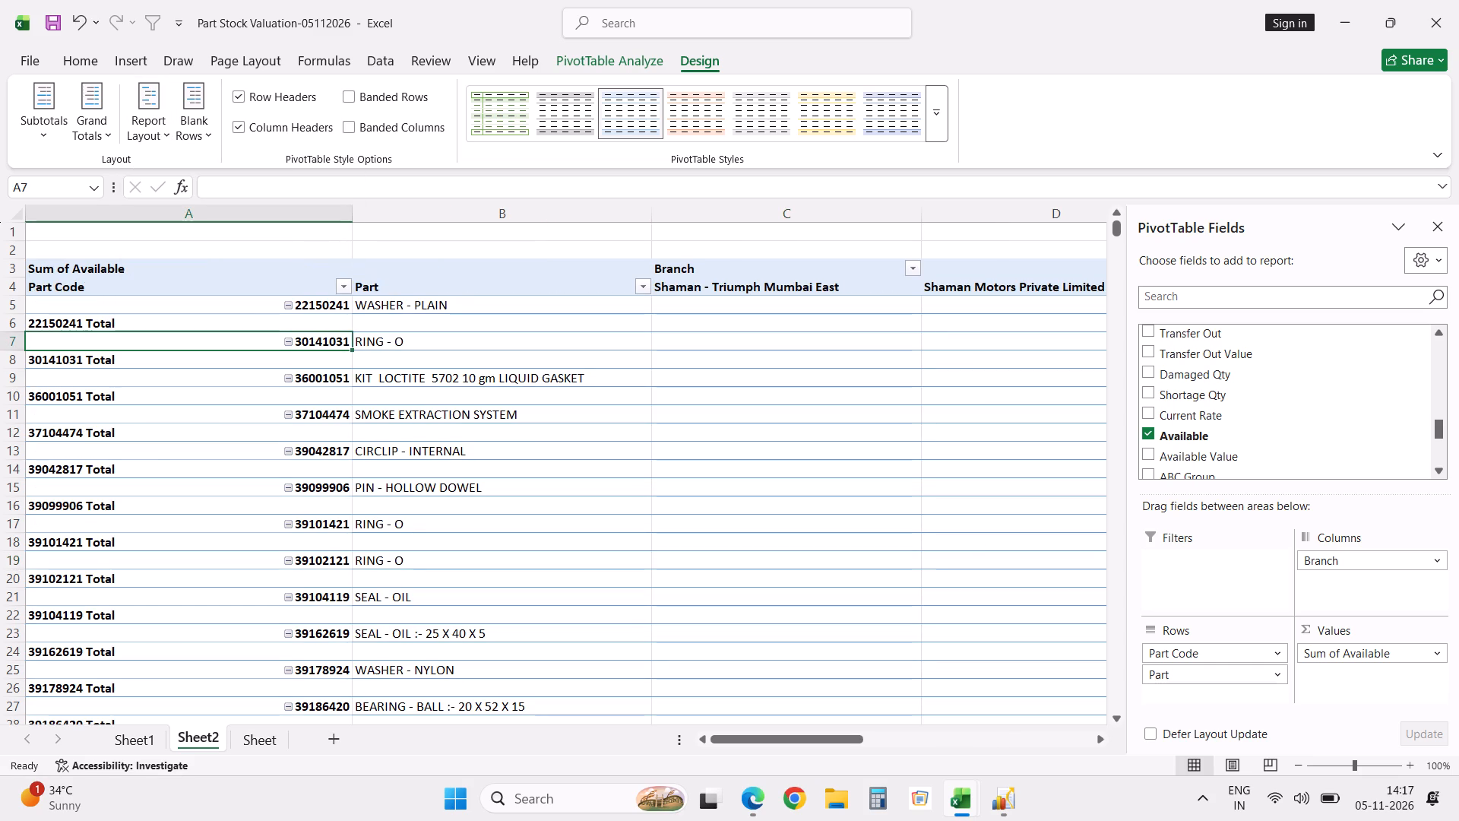
pyautogui.rightClick(244, 348)
pyautogui.rightClick(244, 348)
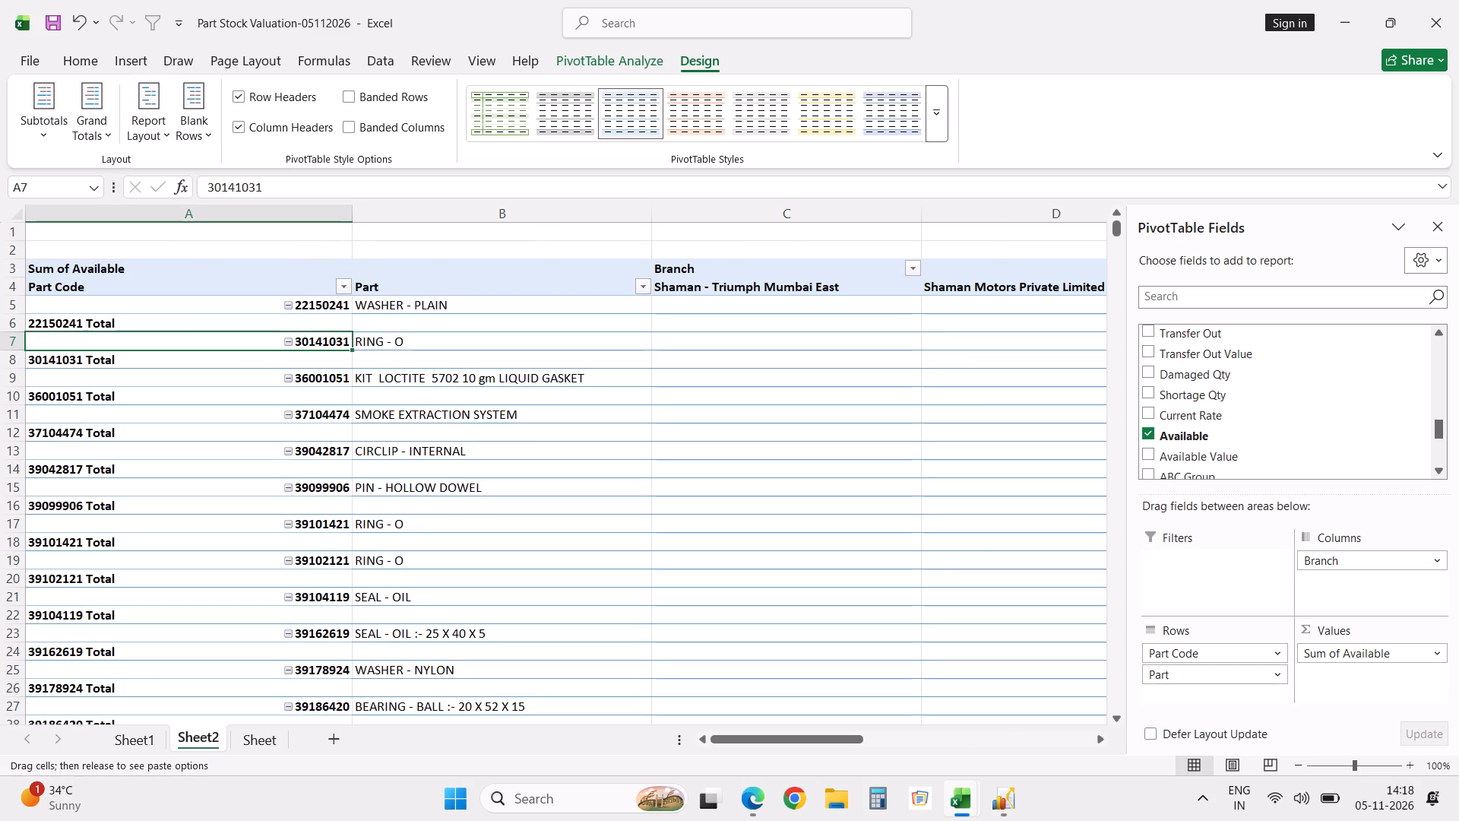
pyautogui.rightClick(244, 348)
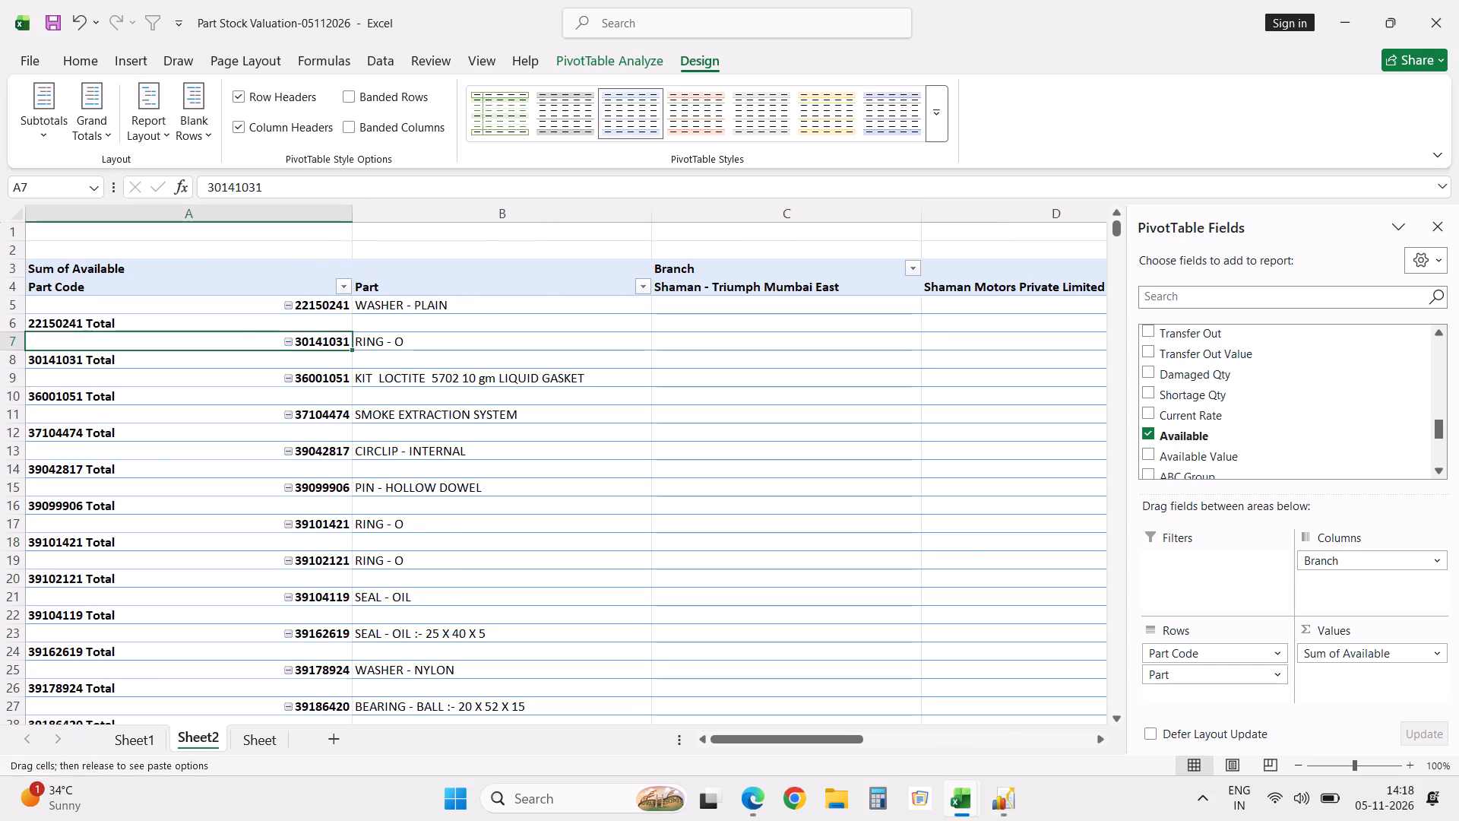
pyautogui.rightClick(231, 340)
pyautogui.click(340, 523)
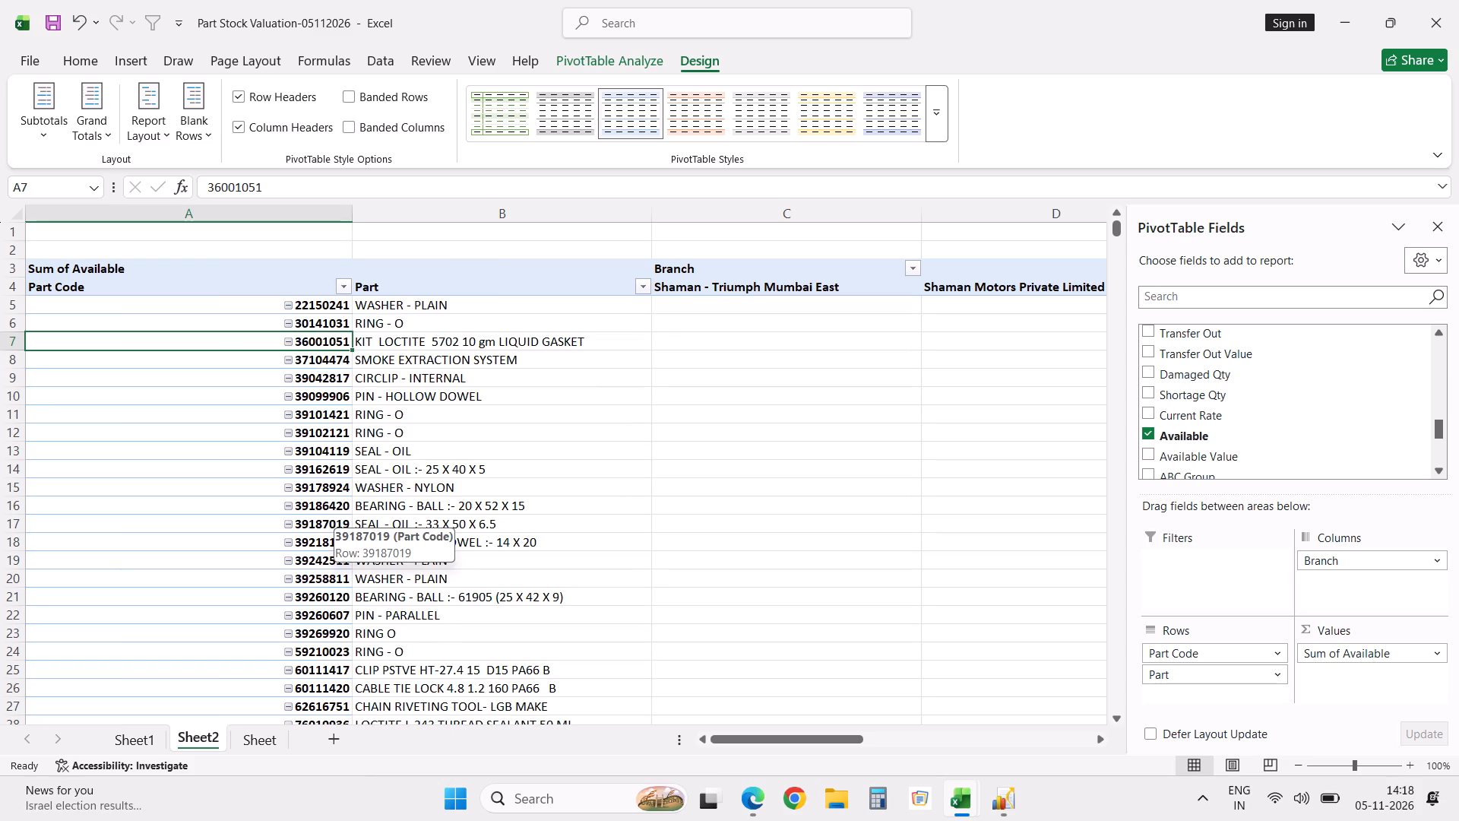
# Examine the PivotTable's branch columns across to the Grand Total column.
pyautogui.press('Right')
pyautogui.press('Right')
pyautogui.press('Right')
pyautogui.press('Right')
pyautogui.press('Right')
pyautogui.press('Right')
pyautogui.press('Right')
pyautogui.press('Right')
pyautogui.press('Right')
pyautogui.press('Right')
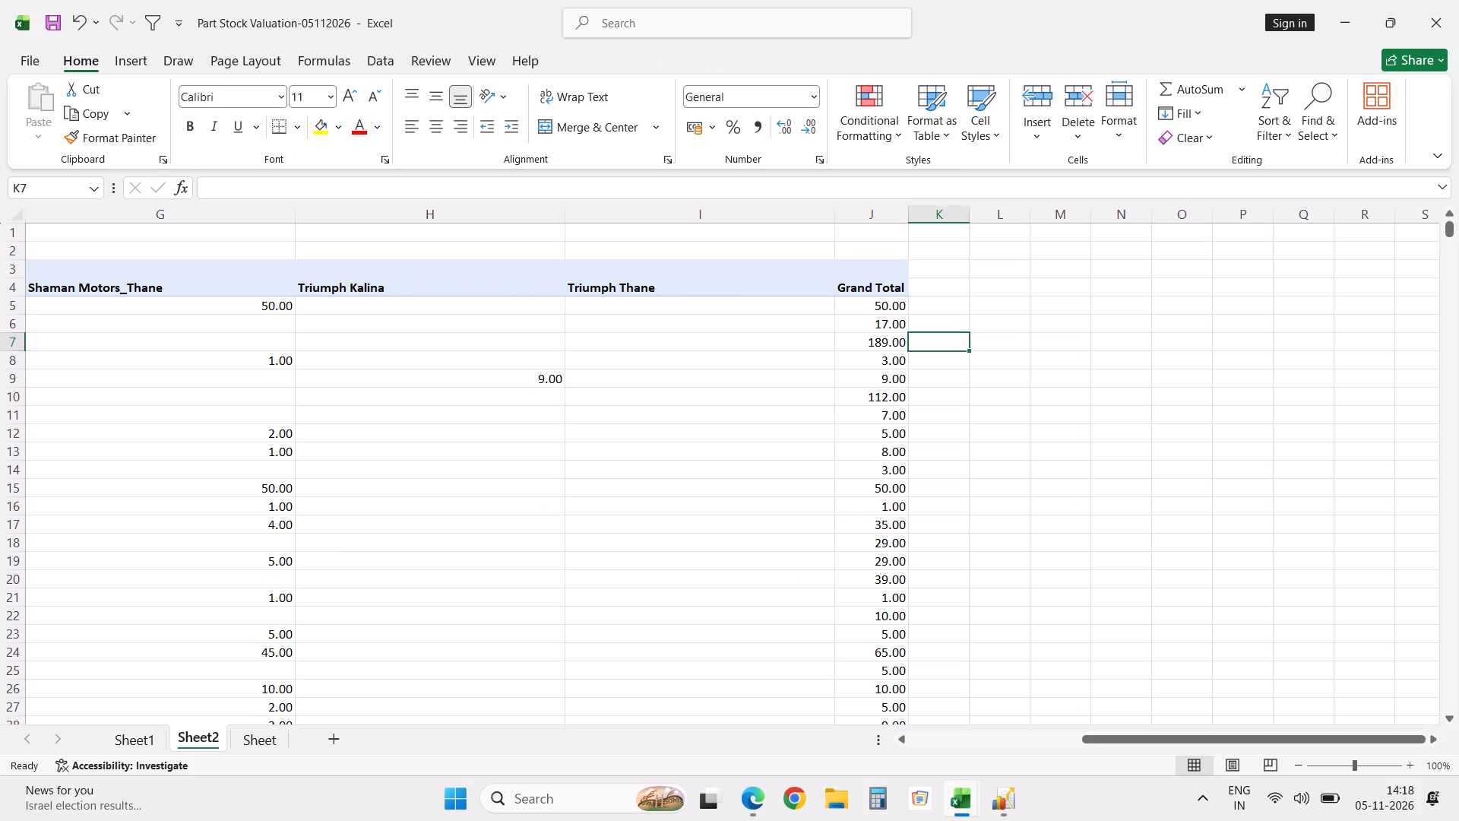
pyautogui.press('Left')
pyautogui.press('Left')
pyautogui.press('Left')
pyautogui.press('Left')
pyautogui.press('Left')
pyautogui.press('Left')
pyautogui.press('Left')
pyautogui.press('Left')
pyautogui.press('Left')
pyautogui.press('Left')
pyautogui.press('Left')
pyautogui.press('Left')
pyautogui.press('Left')
pyautogui.press('Left')
pyautogui.press('Left')
pyautogui.press('Left')
pyautogui.press('Left')
pyautogui.press('Left')
pyautogui.press('Left')
pyautogui.press('Left')
# Copy the whole of Sheet2 and paste it over itself as values, replacing the PivotTable with static data.
pyautogui.hotkey('ctrl', 'a')
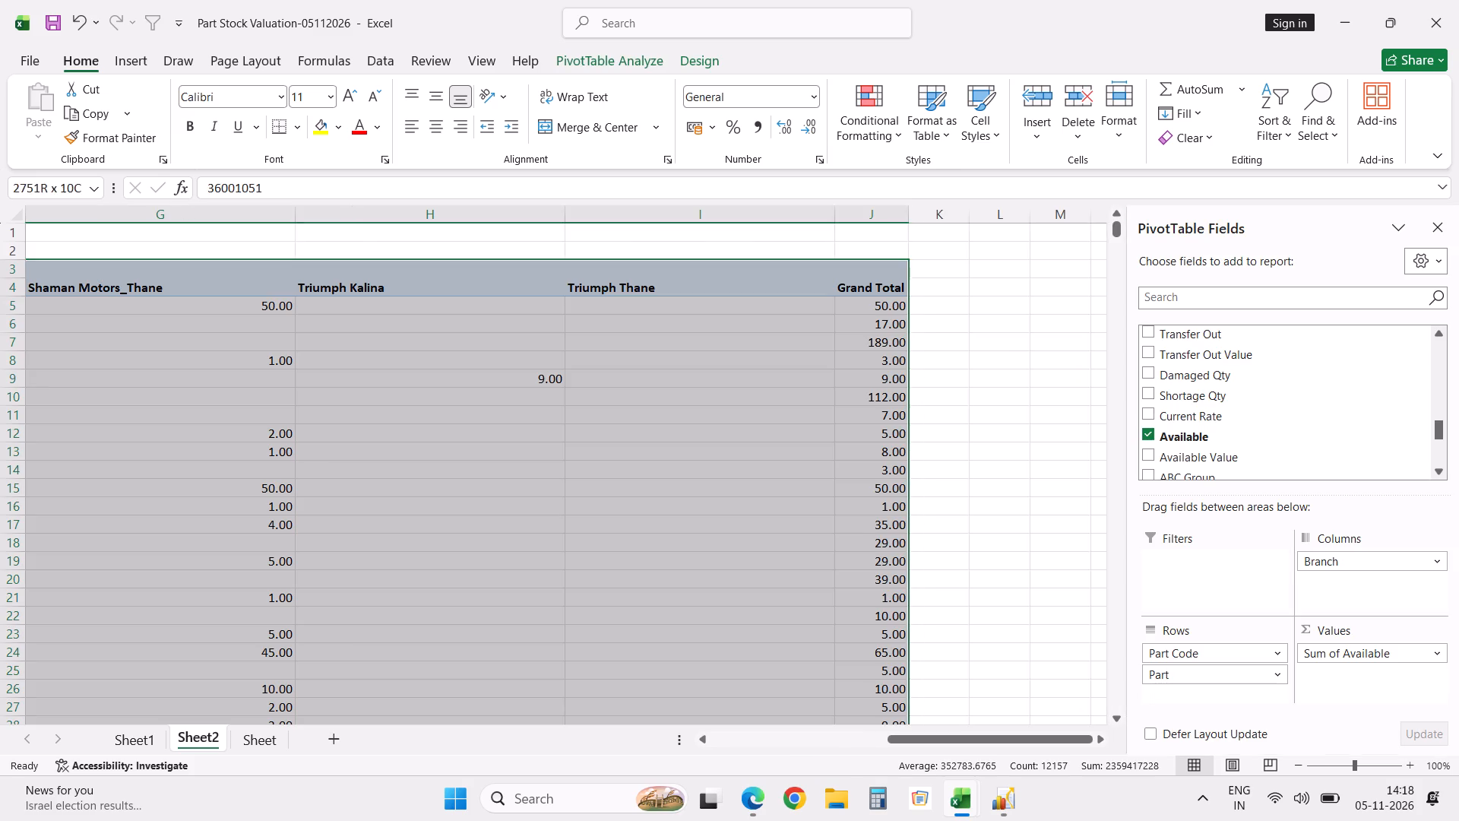
pyautogui.hotkey('ctrl', 'a')
pyautogui.hotkey('ctrl', 'a')
pyautogui.hotkey('ctrl', 'c')
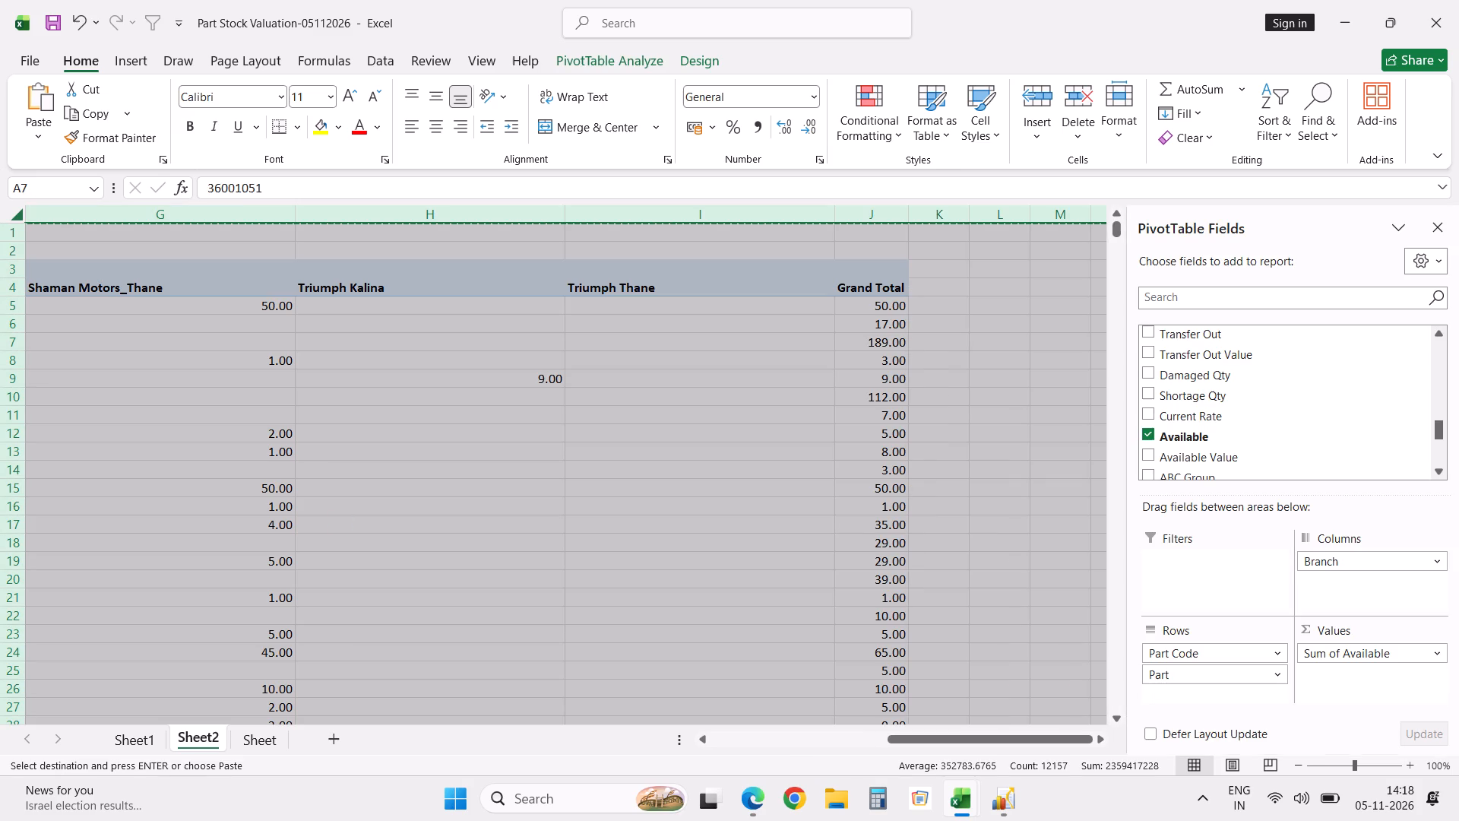
pyautogui.rightClick(152, 235)
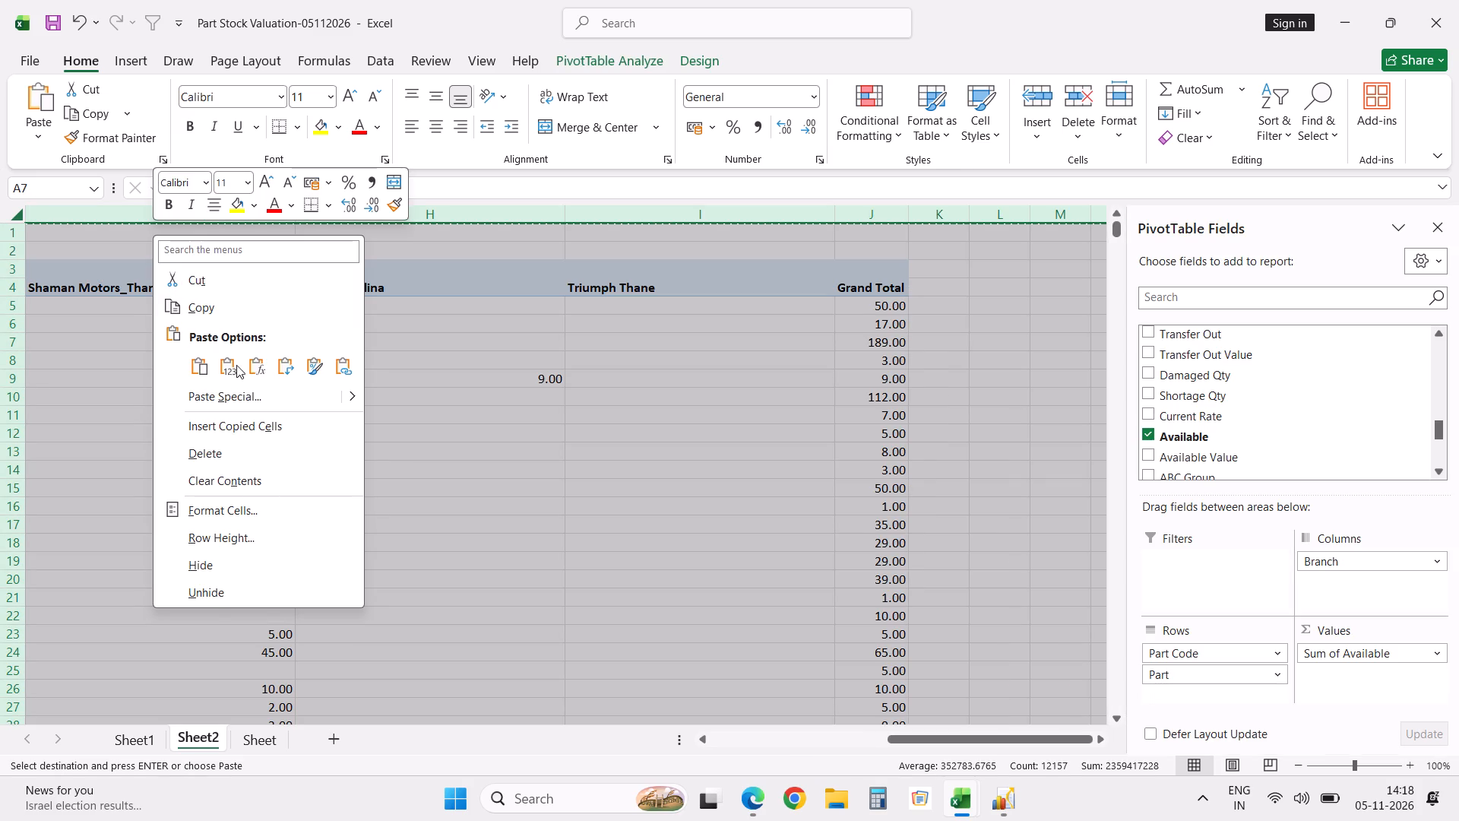
pyautogui.click(234, 372)
# Autofit column A and narrow columns C to J, the branch and Grand Total columns, to one equal width.
pyautogui.press('Left')
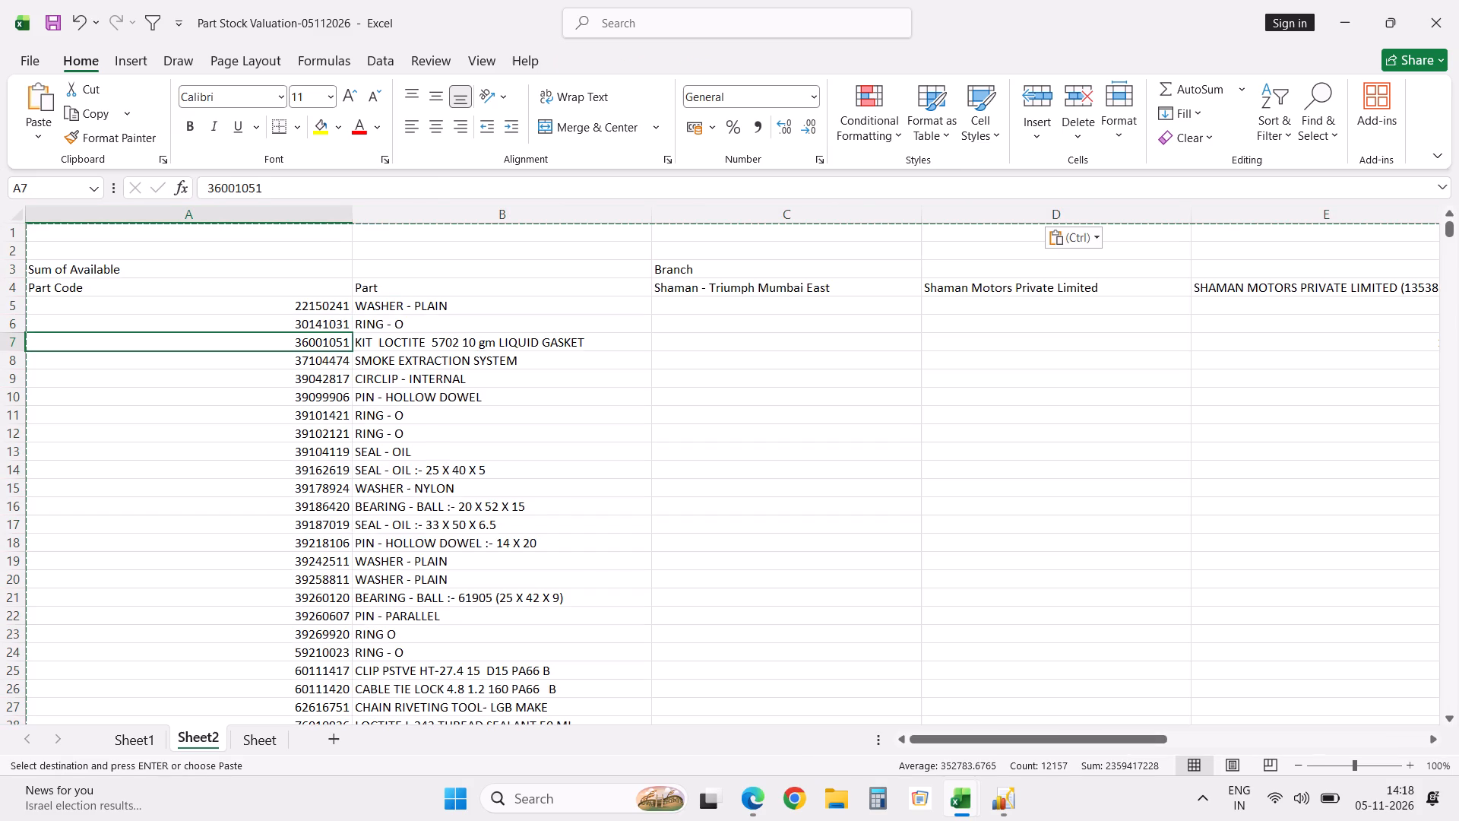
pyautogui.doubleClick(350, 213)
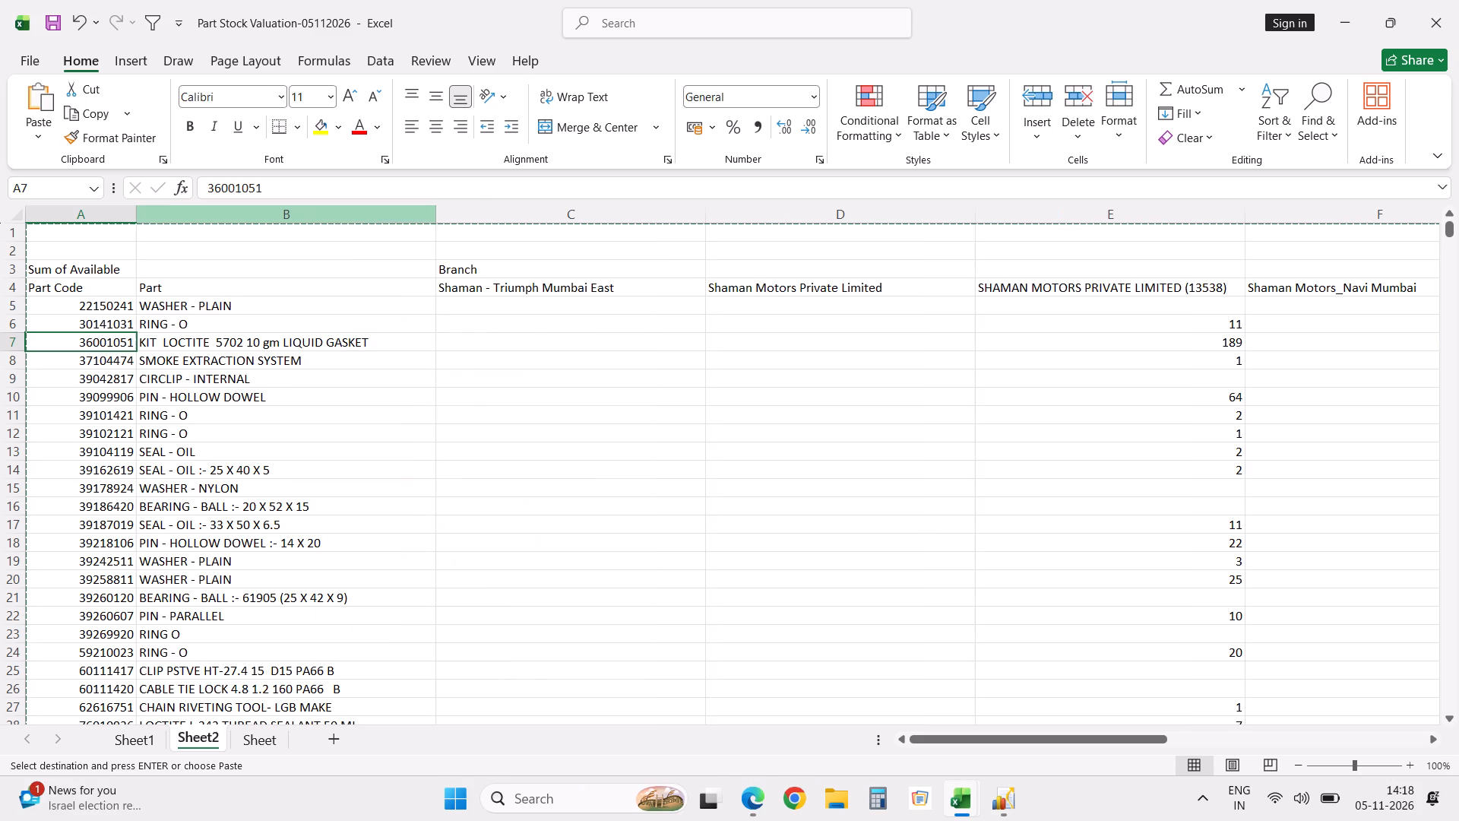
pyautogui.click(539, 217)
pyautogui.hotkey('shift', 'Right')
pyautogui.hotkey('shift', 'Right')
pyautogui.hotkey('shift', 'Right')
pyautogui.hotkey('shift', 'Right')
pyautogui.hotkey('shift', 'Right')
pyautogui.hotkey('shift', 'Right')
pyautogui.hotkey('shift', 'Right')
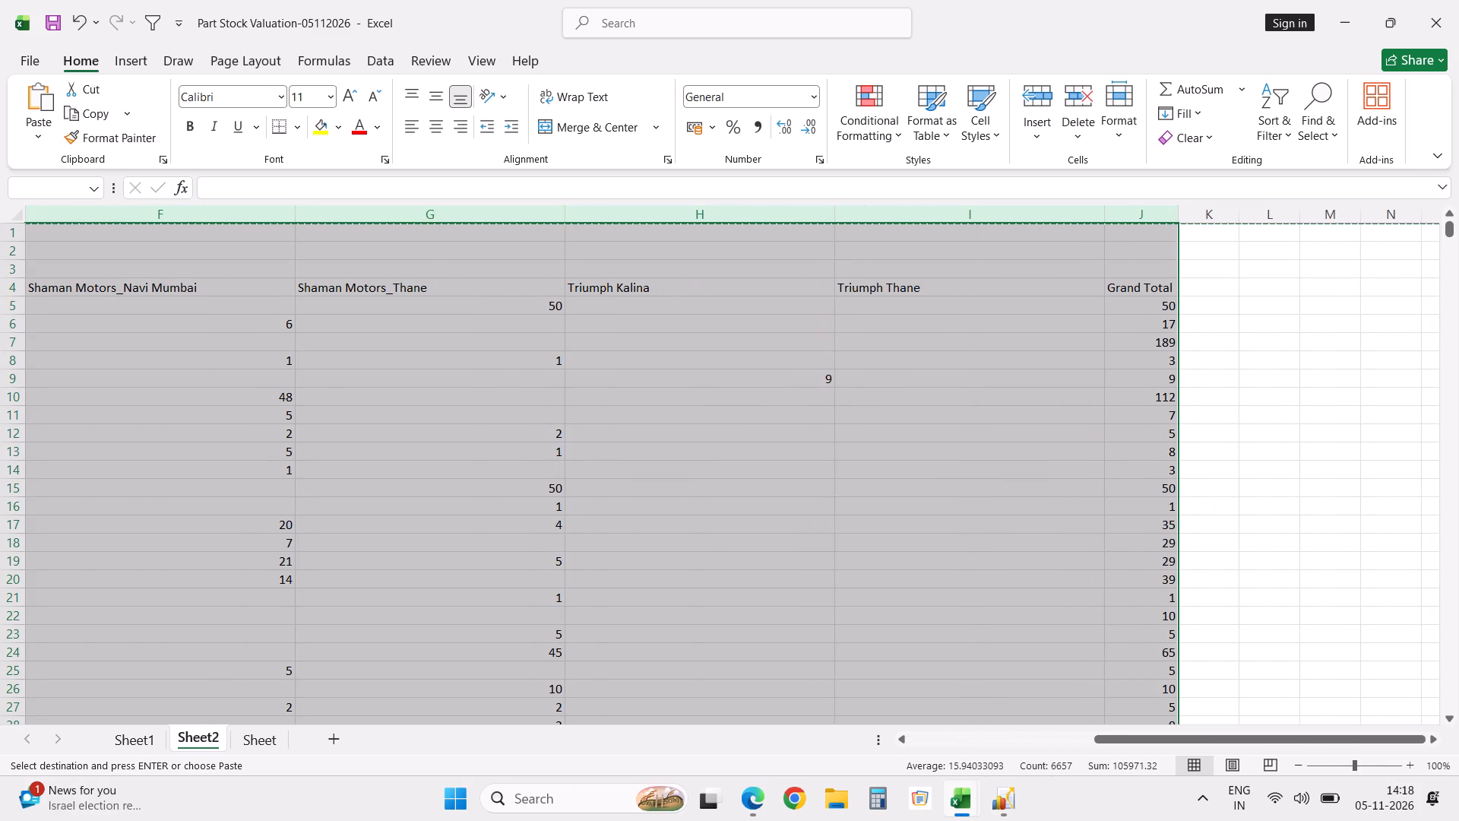
pyautogui.moveTo(1105, 215); pyautogui.dragTo(888, 257)
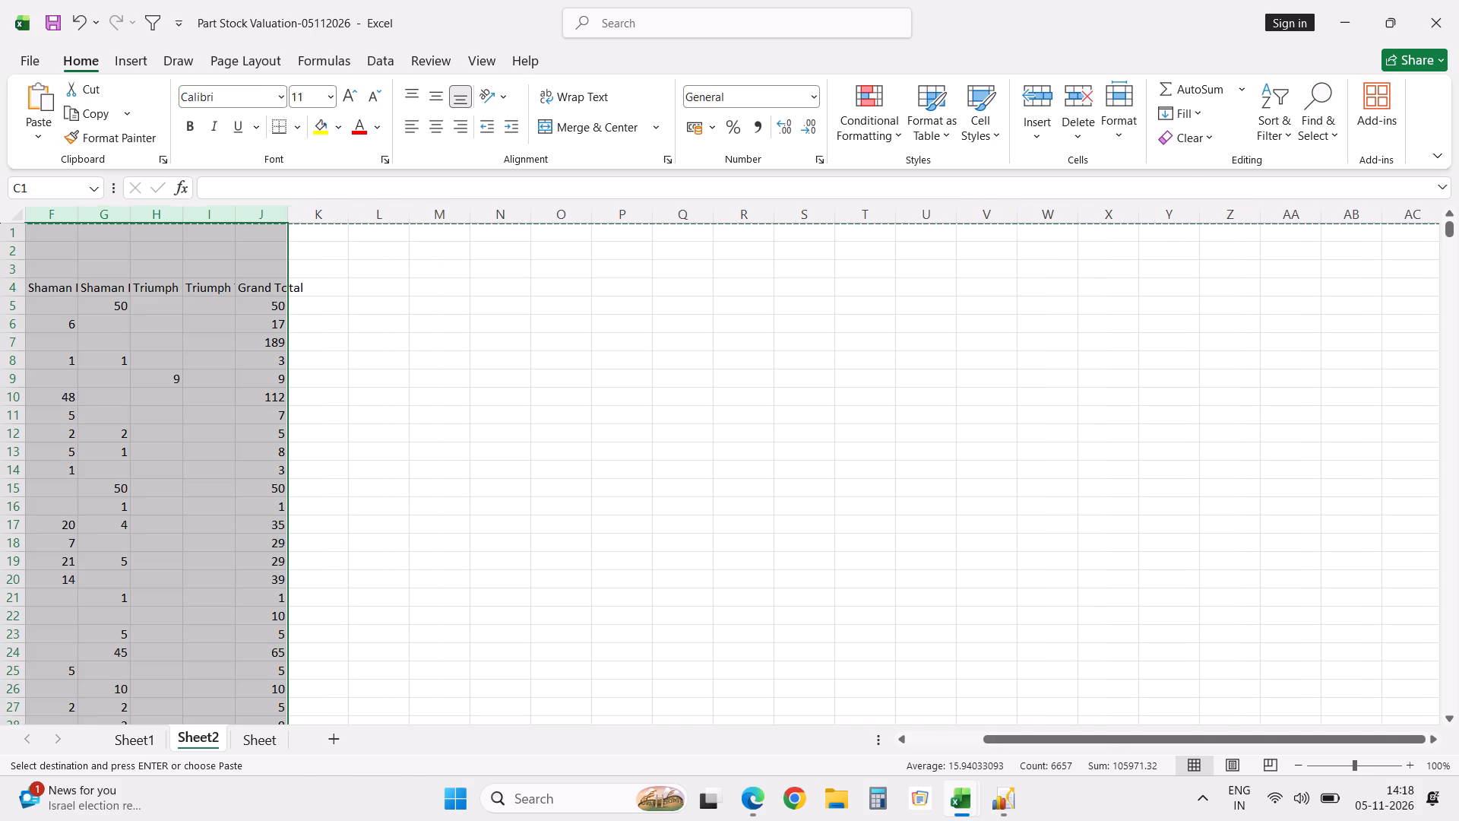
# Freeze the panes at cell B5 so the header rows and the Part Code column stay in view.
pyautogui.press('Left')
pyautogui.press('Left')
pyautogui.press('Left')
pyautogui.press('Left')
pyautogui.press('Left')
pyautogui.press('Left')
pyautogui.press('Left')
pyautogui.press('Left')
pyautogui.press('Left')
pyautogui.press('Left')
pyautogui.press('Left')
pyautogui.press('Left')
pyautogui.press('Left')
pyautogui.press('Left')
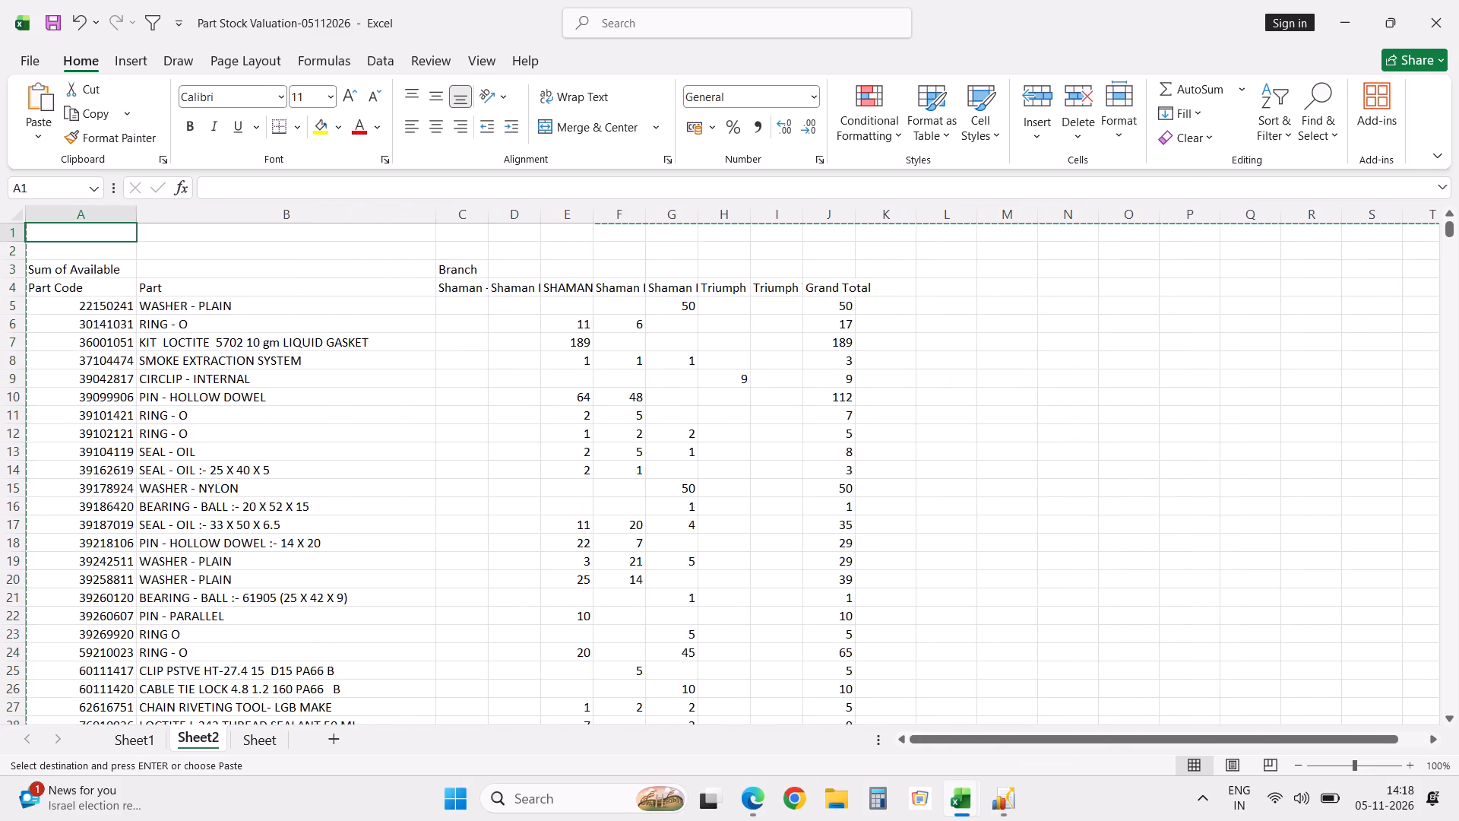
pyautogui.press('Right')
pyautogui.press('Right')
pyautogui.press('Right')
pyautogui.press('Left')
pyautogui.press('Left')
pyautogui.press('Up')
pyautogui.press('Up')
pyautogui.press('Up')
pyautogui.press('Up')
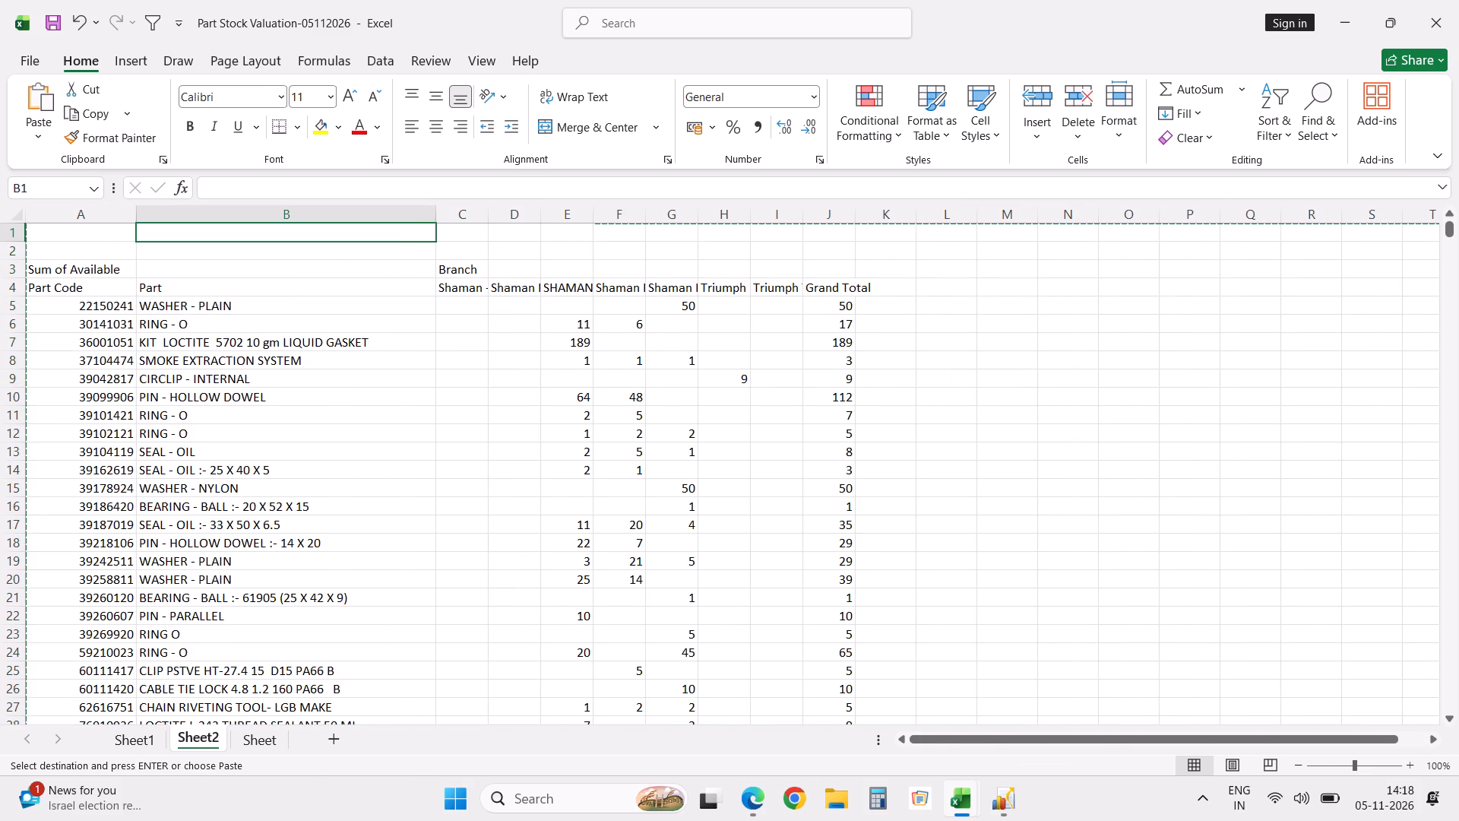
pyautogui.press('Down')
pyautogui.press('Down')
pyautogui.press('Down')
pyautogui.press('Down')
pyautogui.hotkey('alt', 'w')
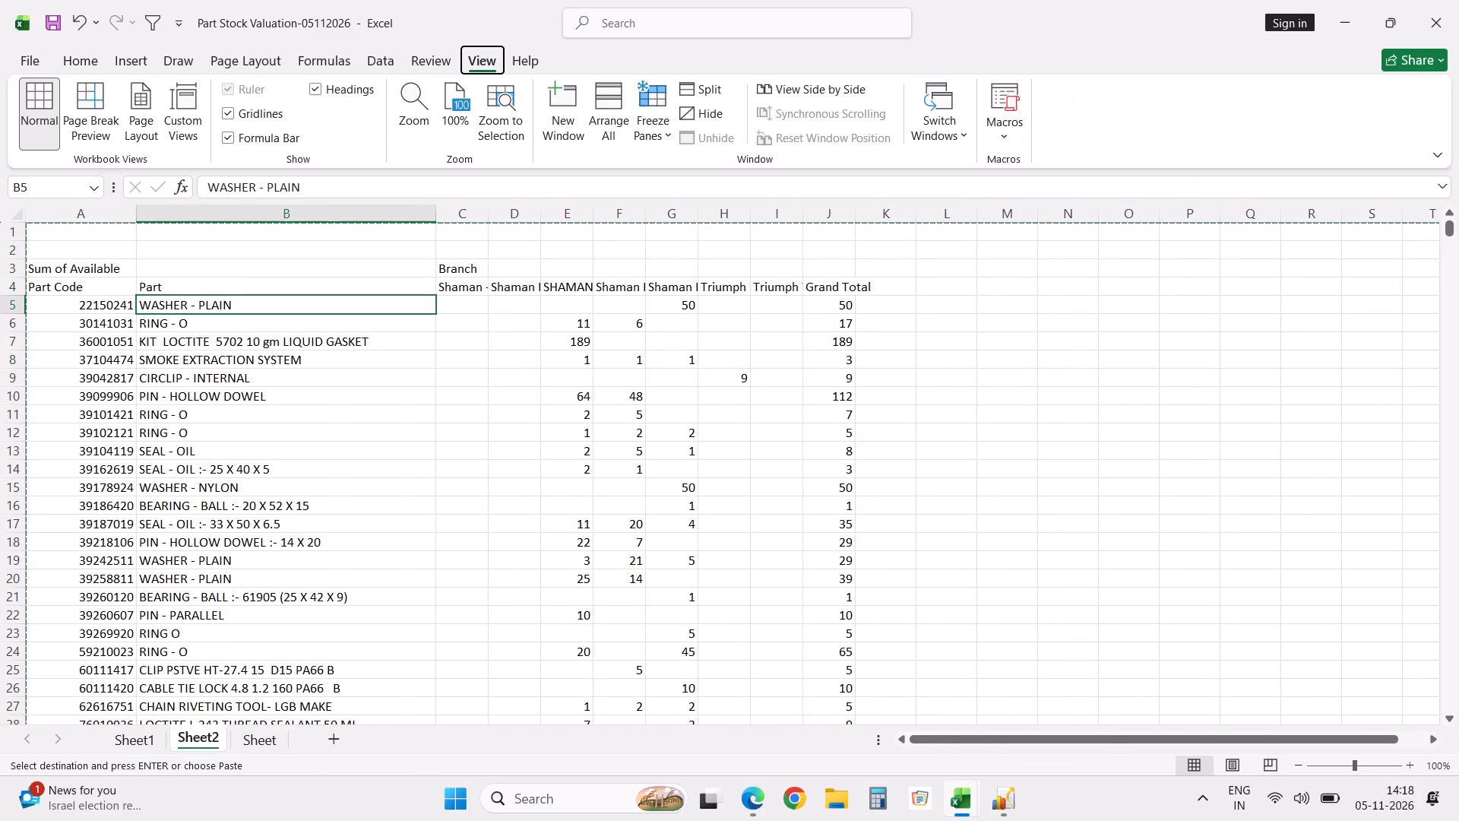
pyautogui.write('ff')
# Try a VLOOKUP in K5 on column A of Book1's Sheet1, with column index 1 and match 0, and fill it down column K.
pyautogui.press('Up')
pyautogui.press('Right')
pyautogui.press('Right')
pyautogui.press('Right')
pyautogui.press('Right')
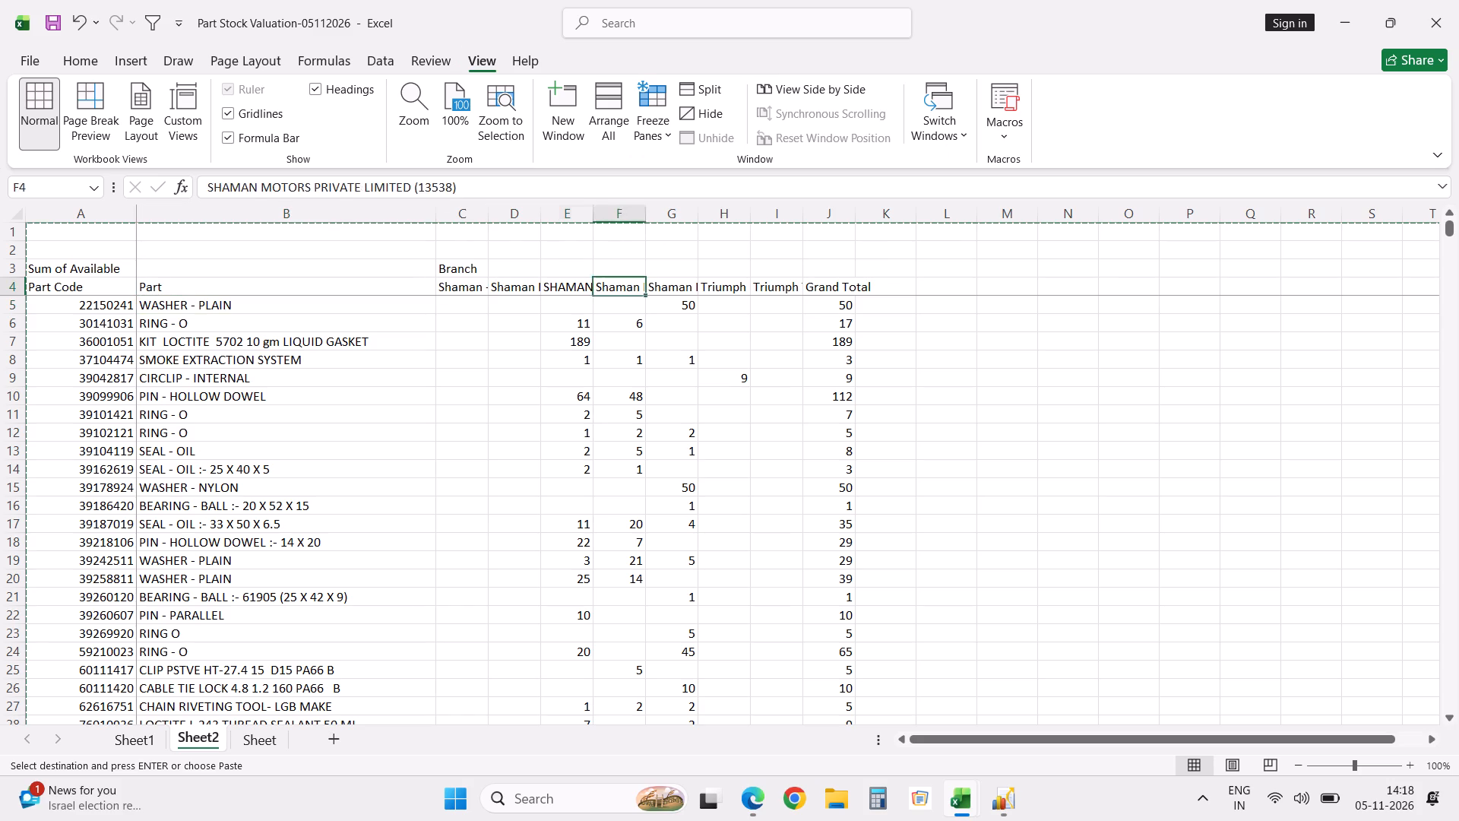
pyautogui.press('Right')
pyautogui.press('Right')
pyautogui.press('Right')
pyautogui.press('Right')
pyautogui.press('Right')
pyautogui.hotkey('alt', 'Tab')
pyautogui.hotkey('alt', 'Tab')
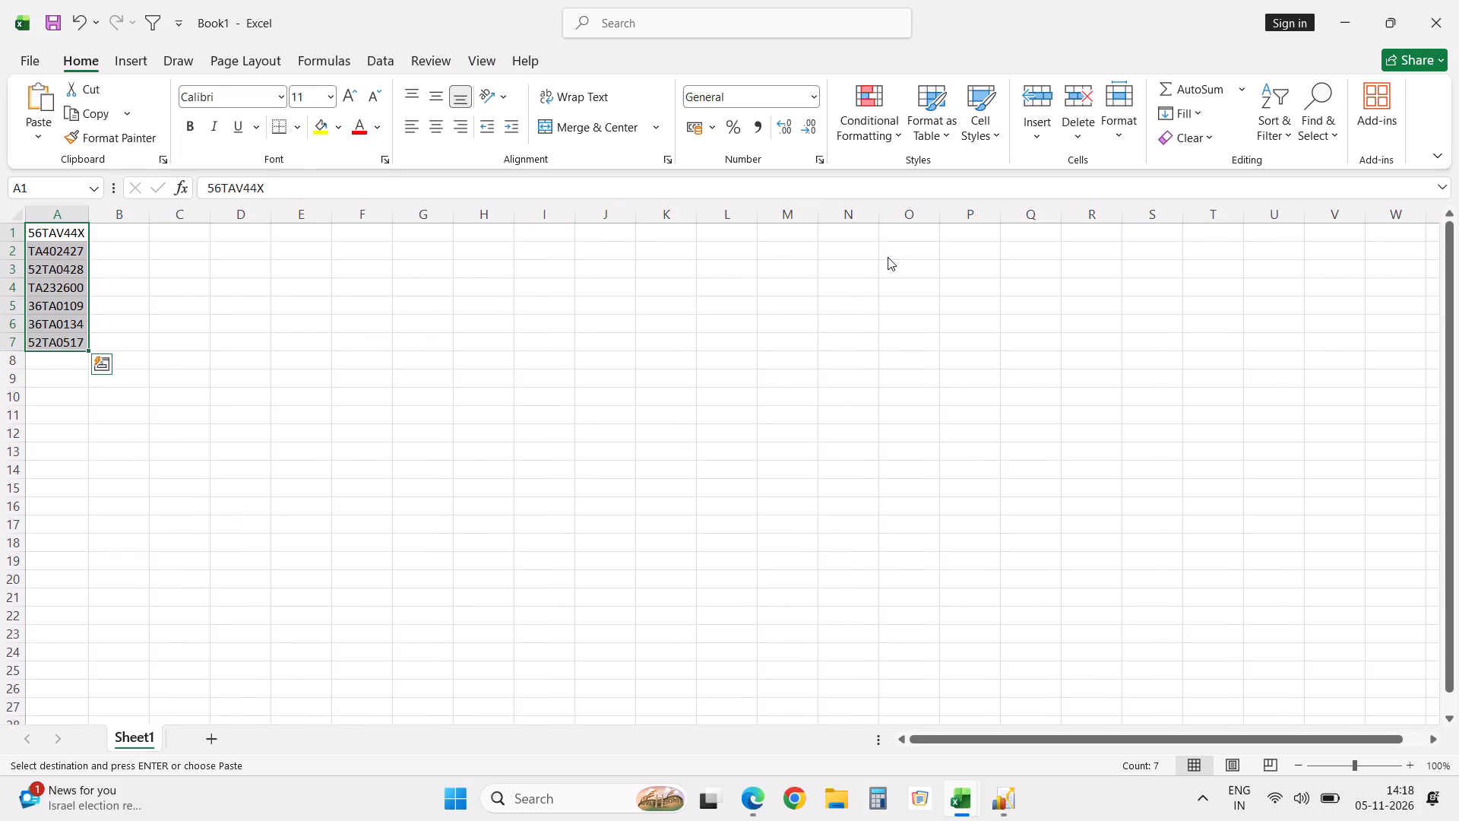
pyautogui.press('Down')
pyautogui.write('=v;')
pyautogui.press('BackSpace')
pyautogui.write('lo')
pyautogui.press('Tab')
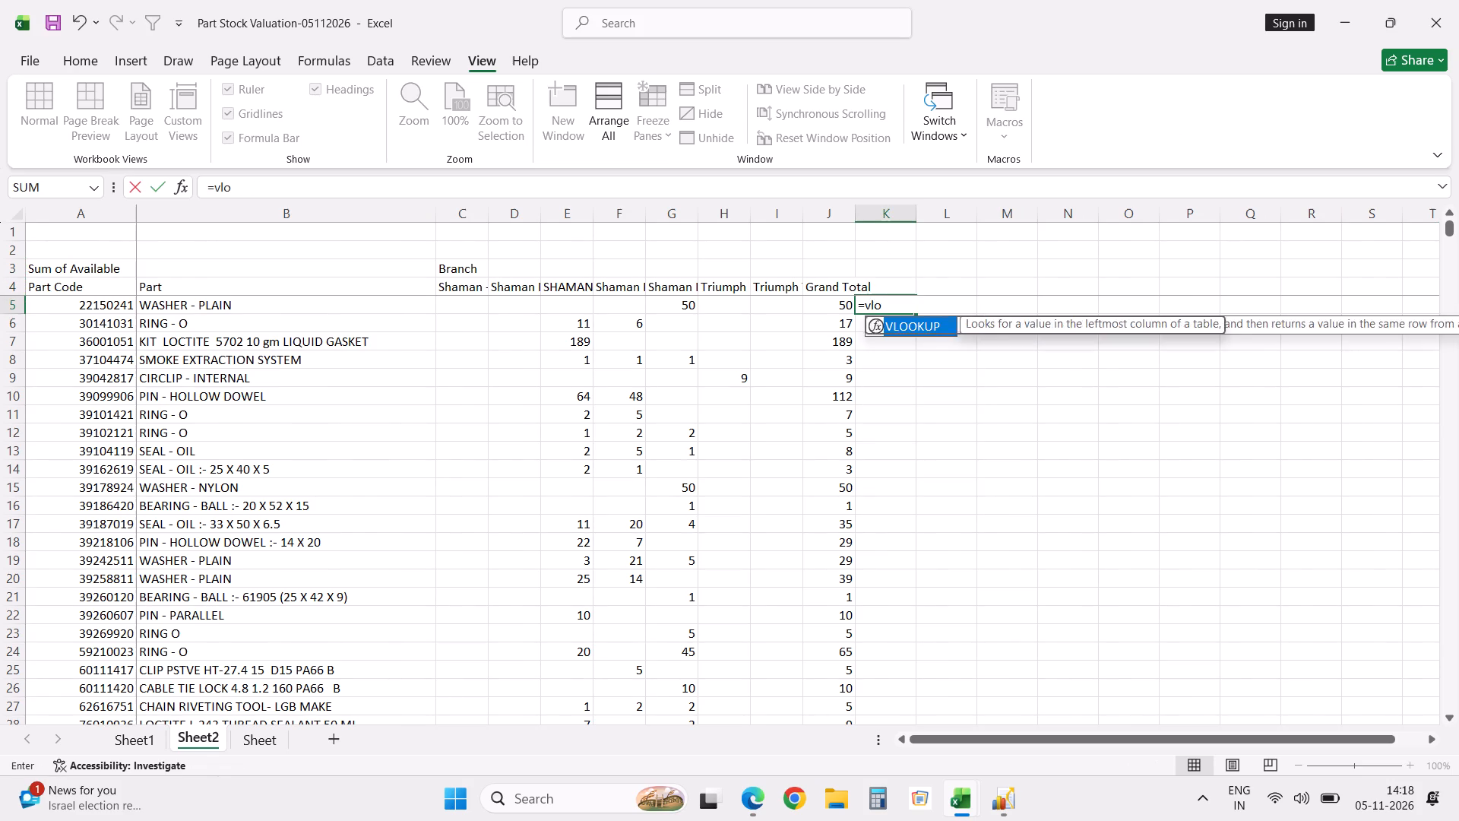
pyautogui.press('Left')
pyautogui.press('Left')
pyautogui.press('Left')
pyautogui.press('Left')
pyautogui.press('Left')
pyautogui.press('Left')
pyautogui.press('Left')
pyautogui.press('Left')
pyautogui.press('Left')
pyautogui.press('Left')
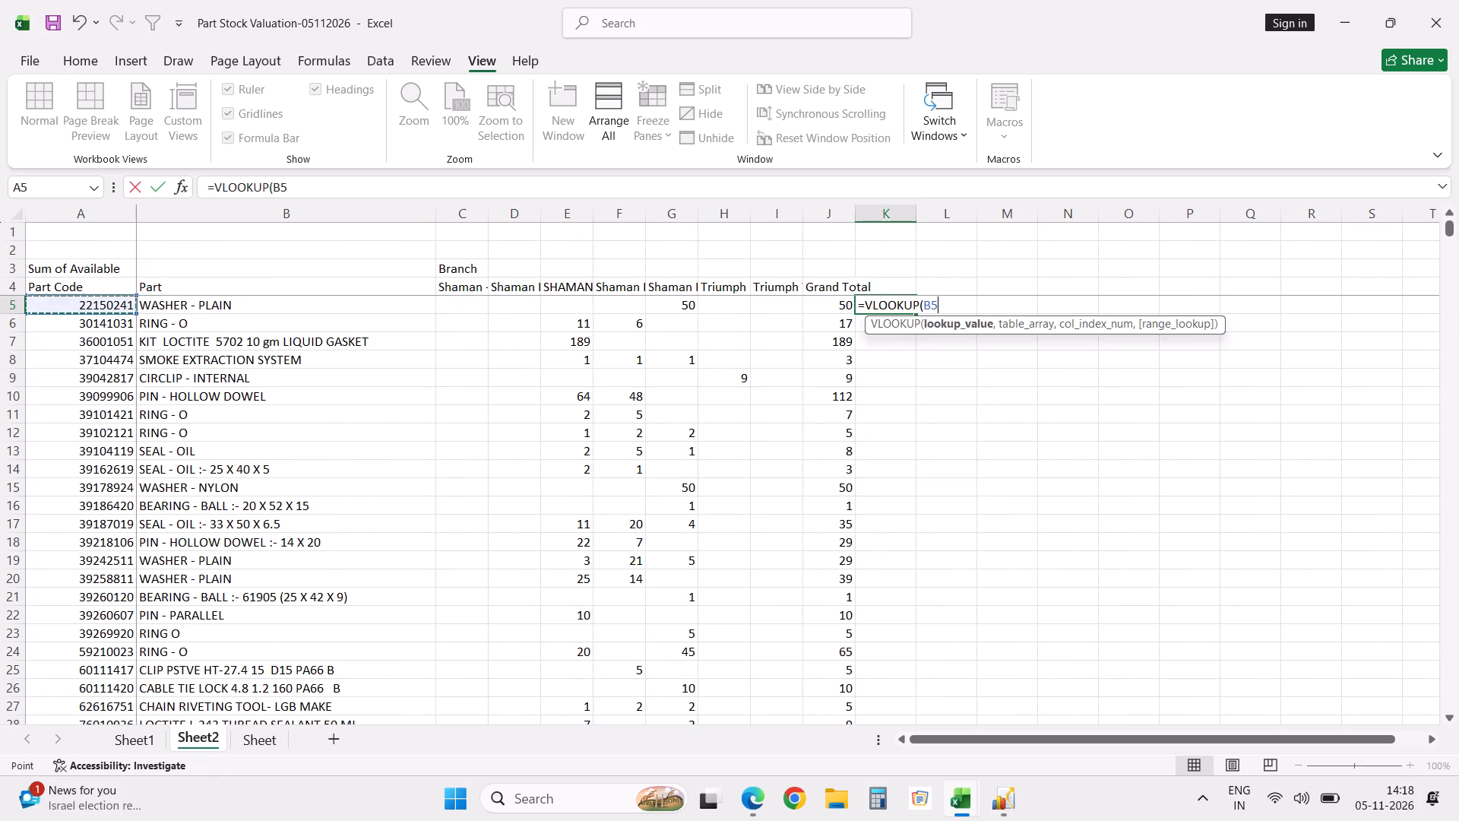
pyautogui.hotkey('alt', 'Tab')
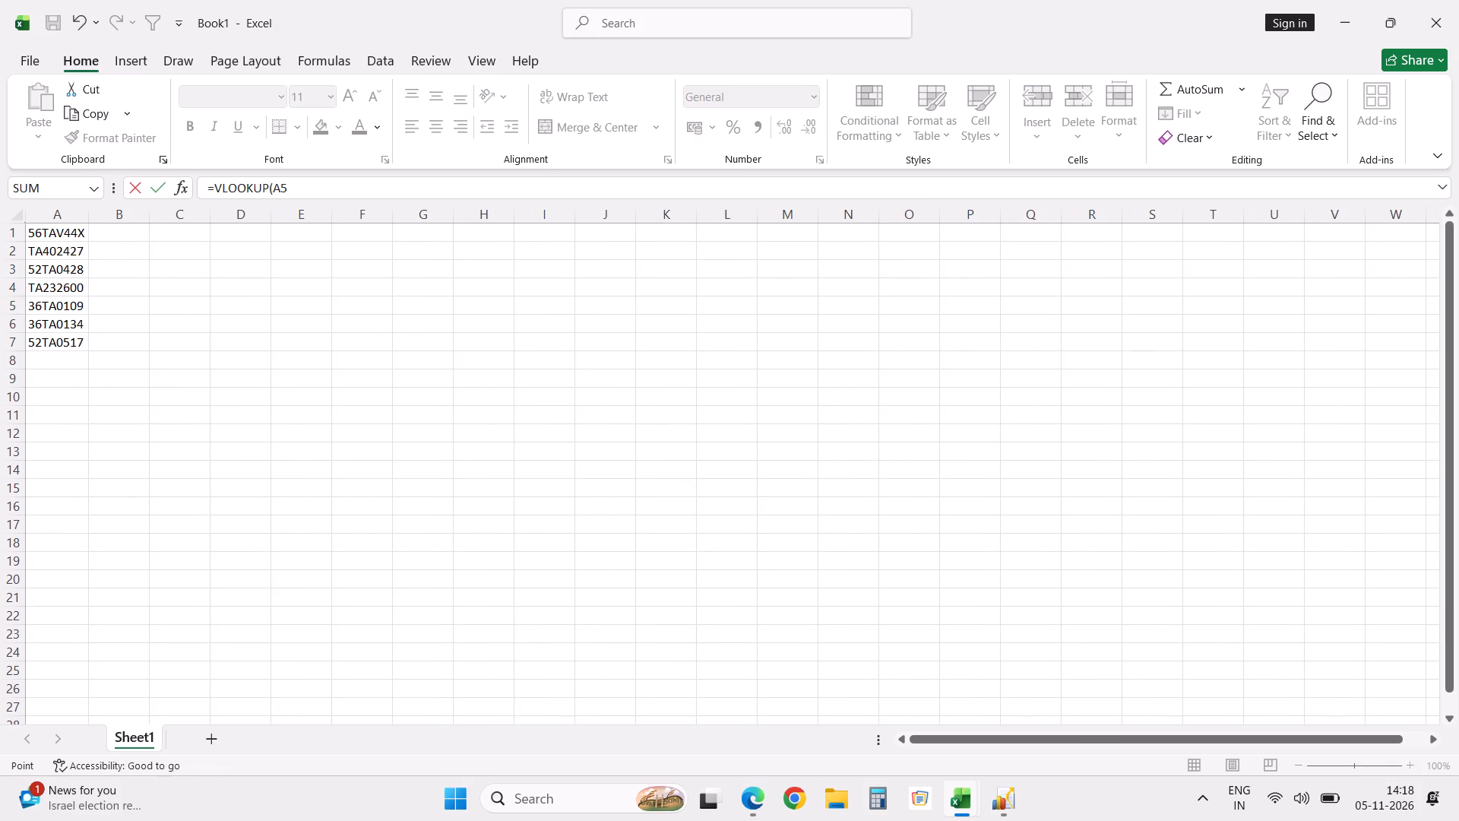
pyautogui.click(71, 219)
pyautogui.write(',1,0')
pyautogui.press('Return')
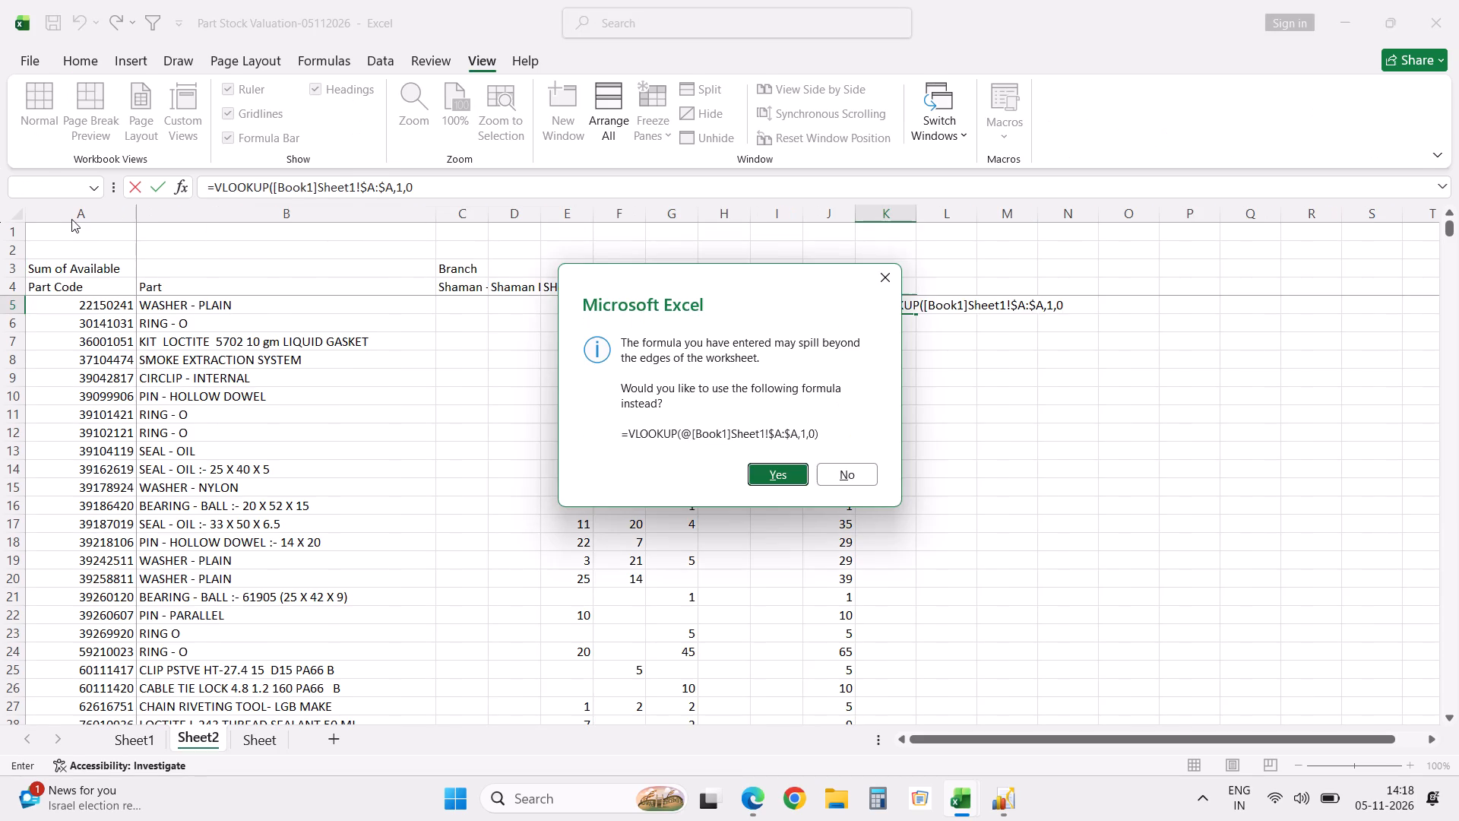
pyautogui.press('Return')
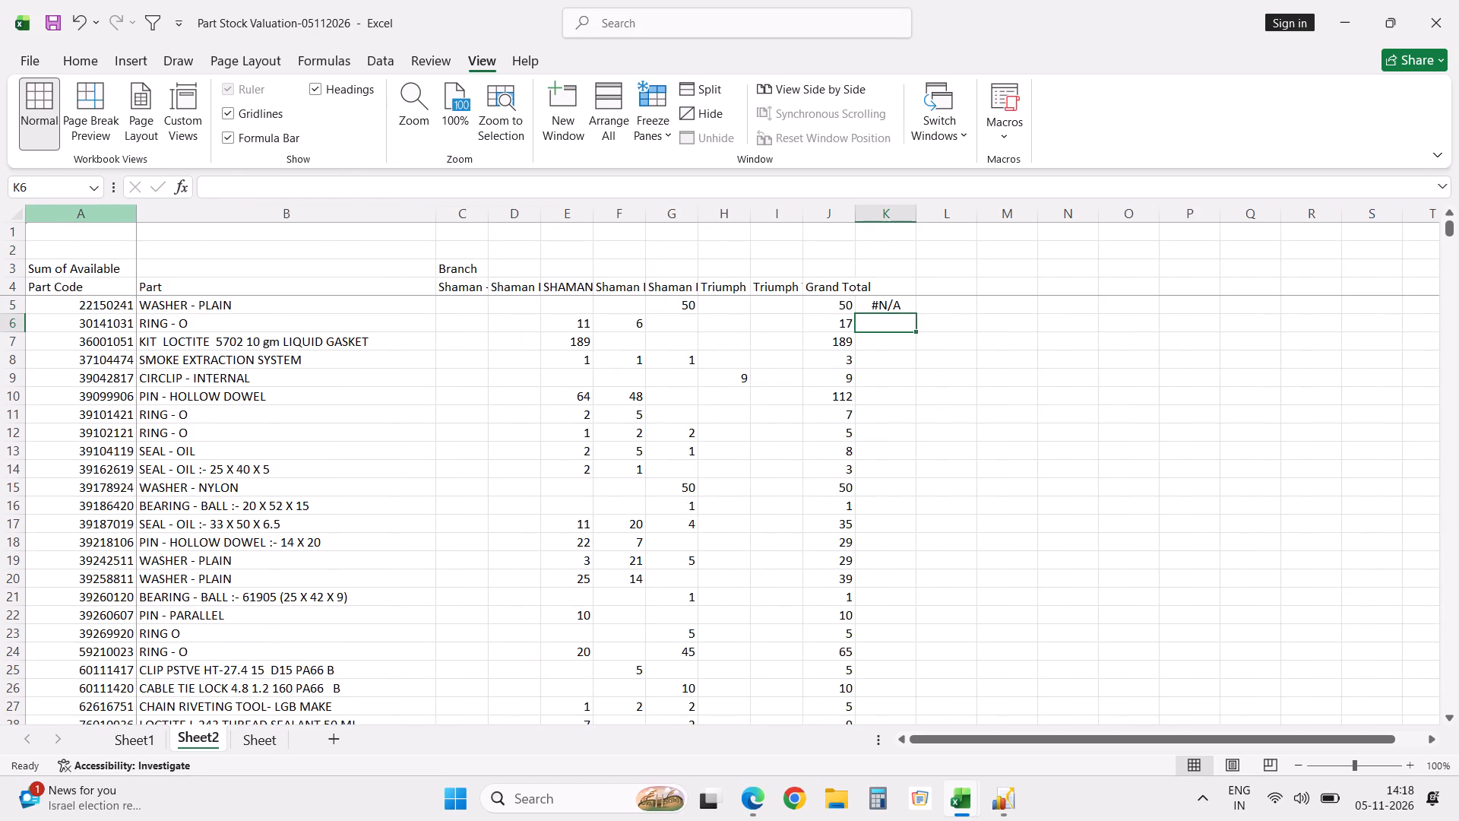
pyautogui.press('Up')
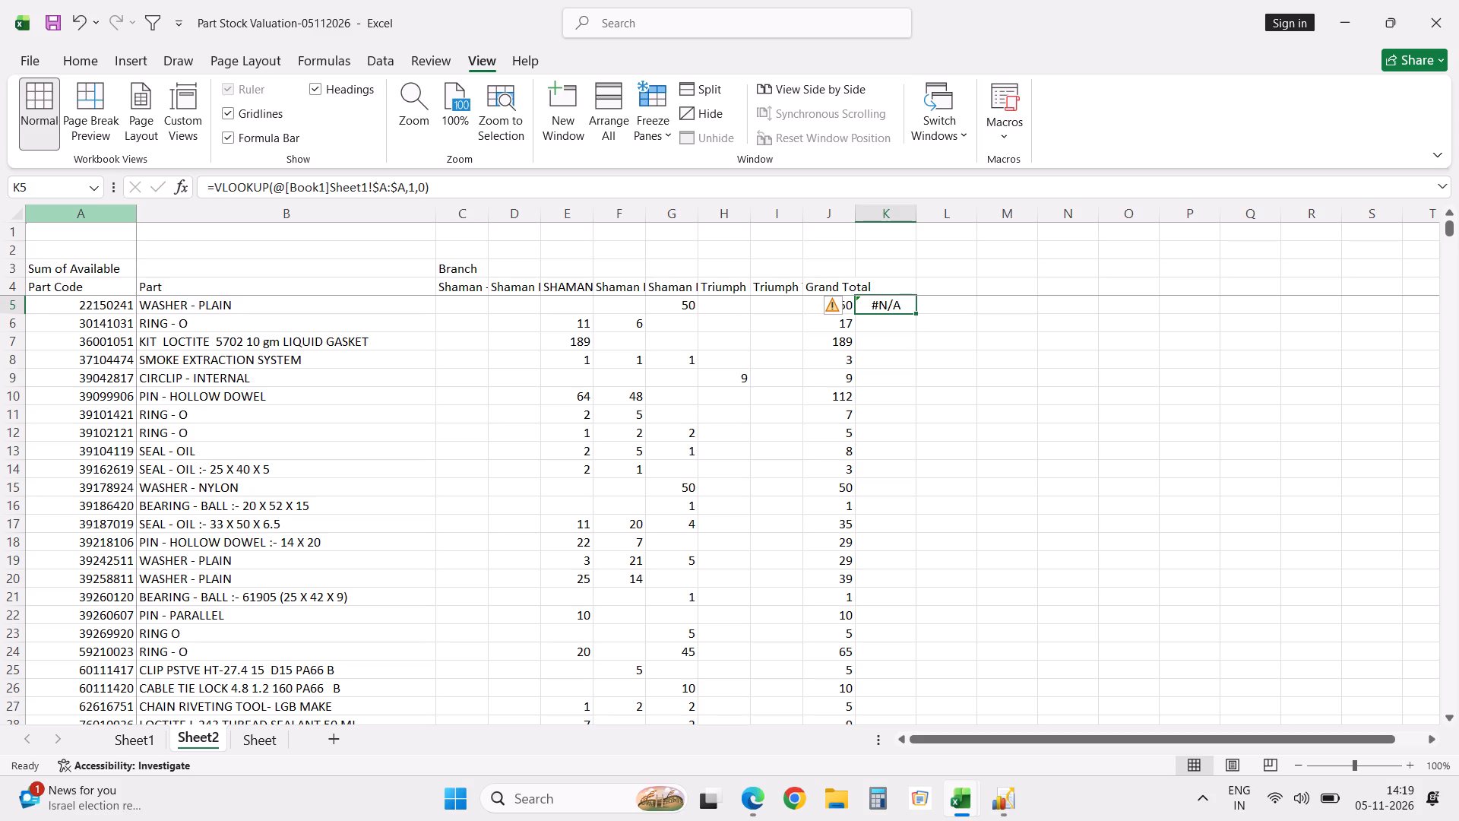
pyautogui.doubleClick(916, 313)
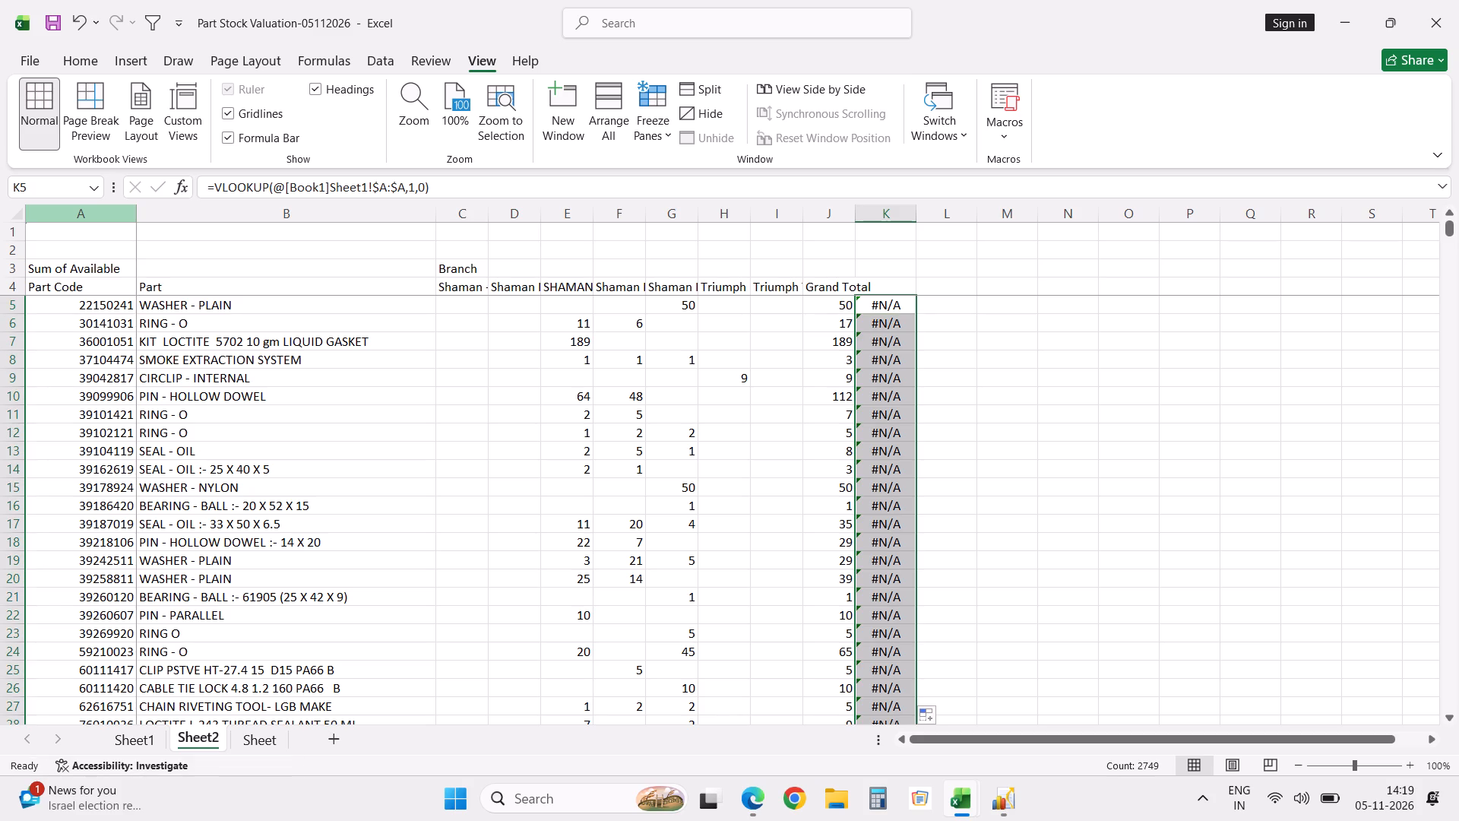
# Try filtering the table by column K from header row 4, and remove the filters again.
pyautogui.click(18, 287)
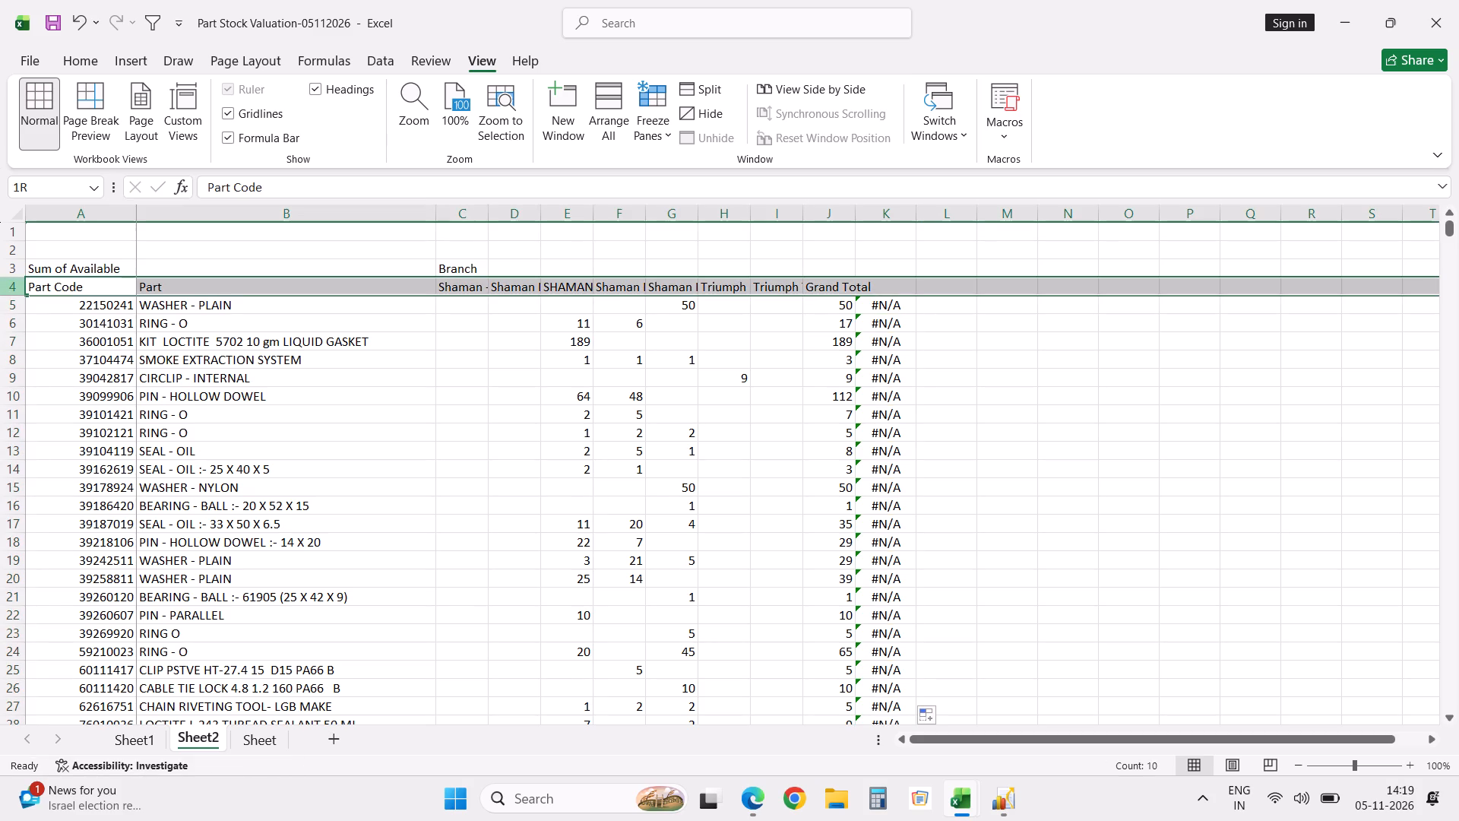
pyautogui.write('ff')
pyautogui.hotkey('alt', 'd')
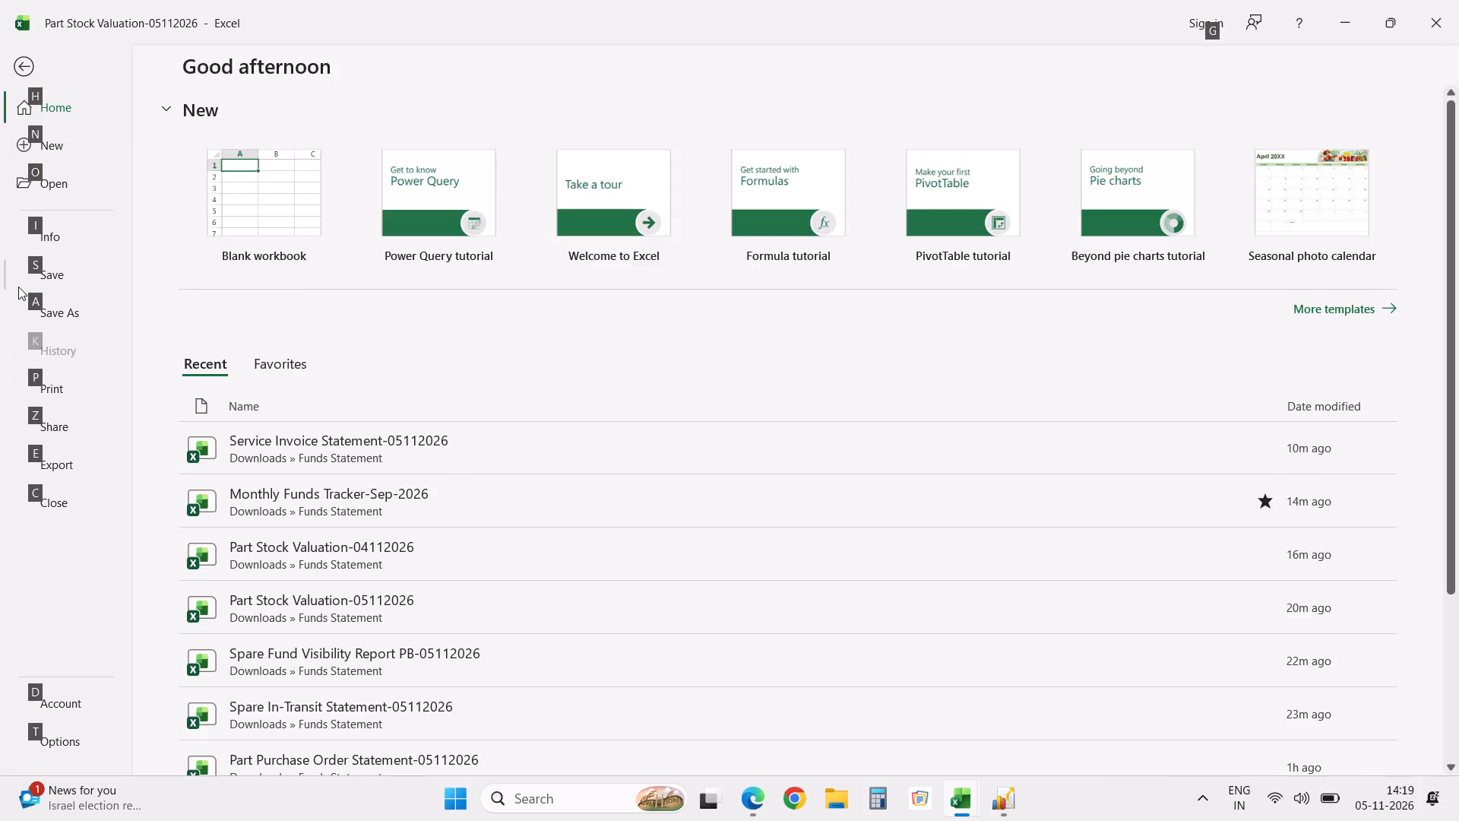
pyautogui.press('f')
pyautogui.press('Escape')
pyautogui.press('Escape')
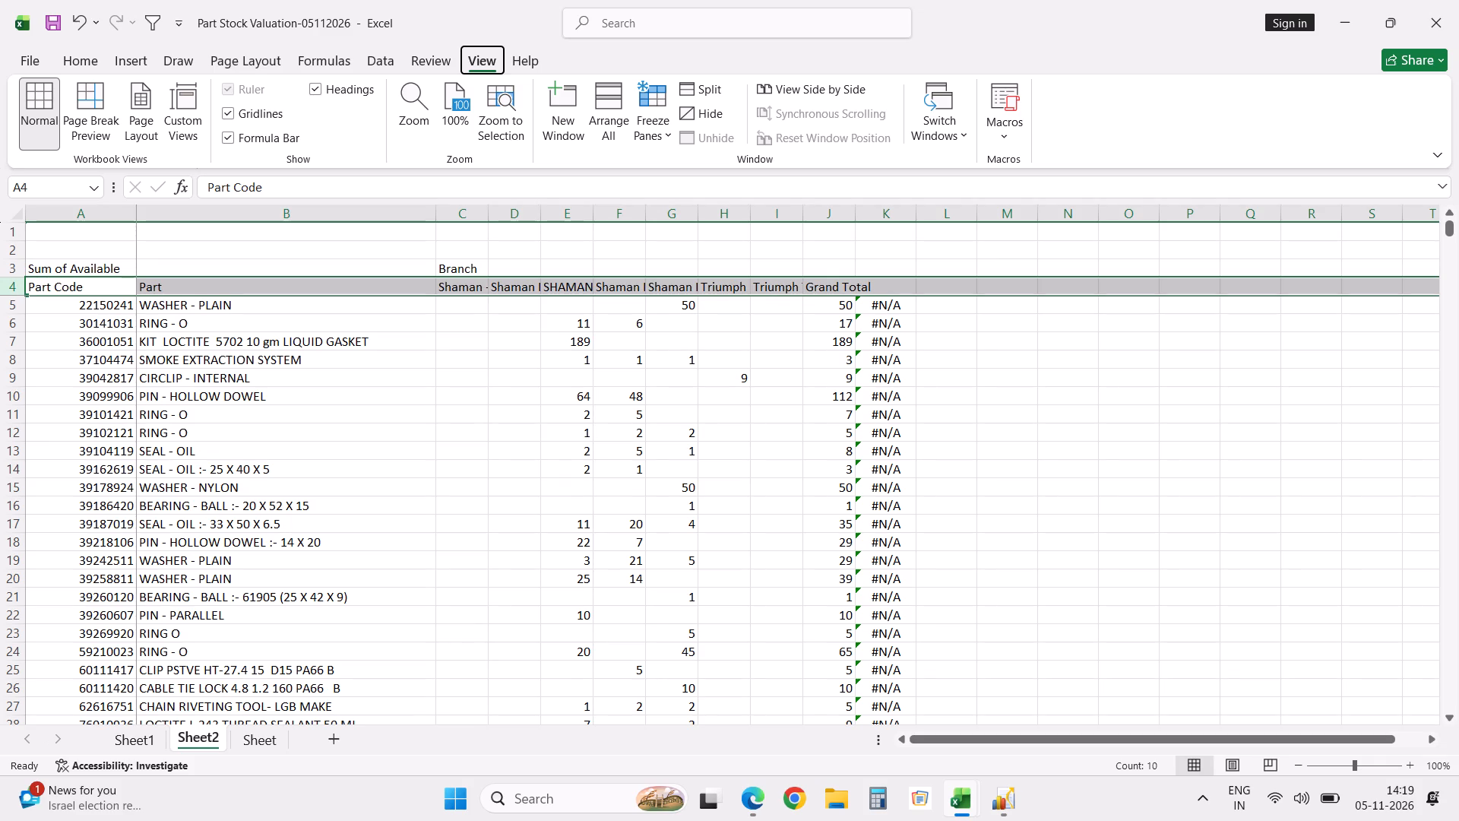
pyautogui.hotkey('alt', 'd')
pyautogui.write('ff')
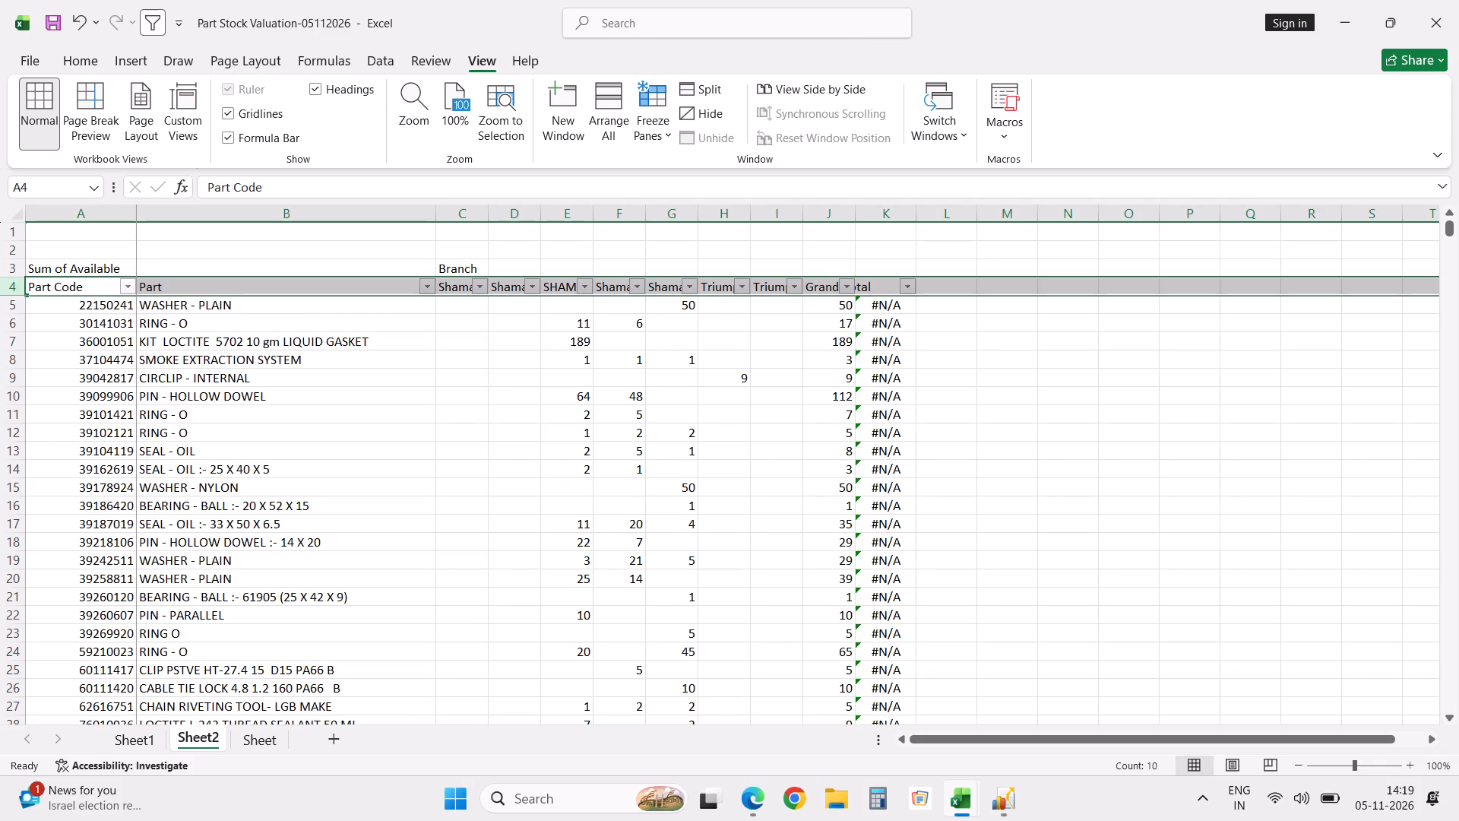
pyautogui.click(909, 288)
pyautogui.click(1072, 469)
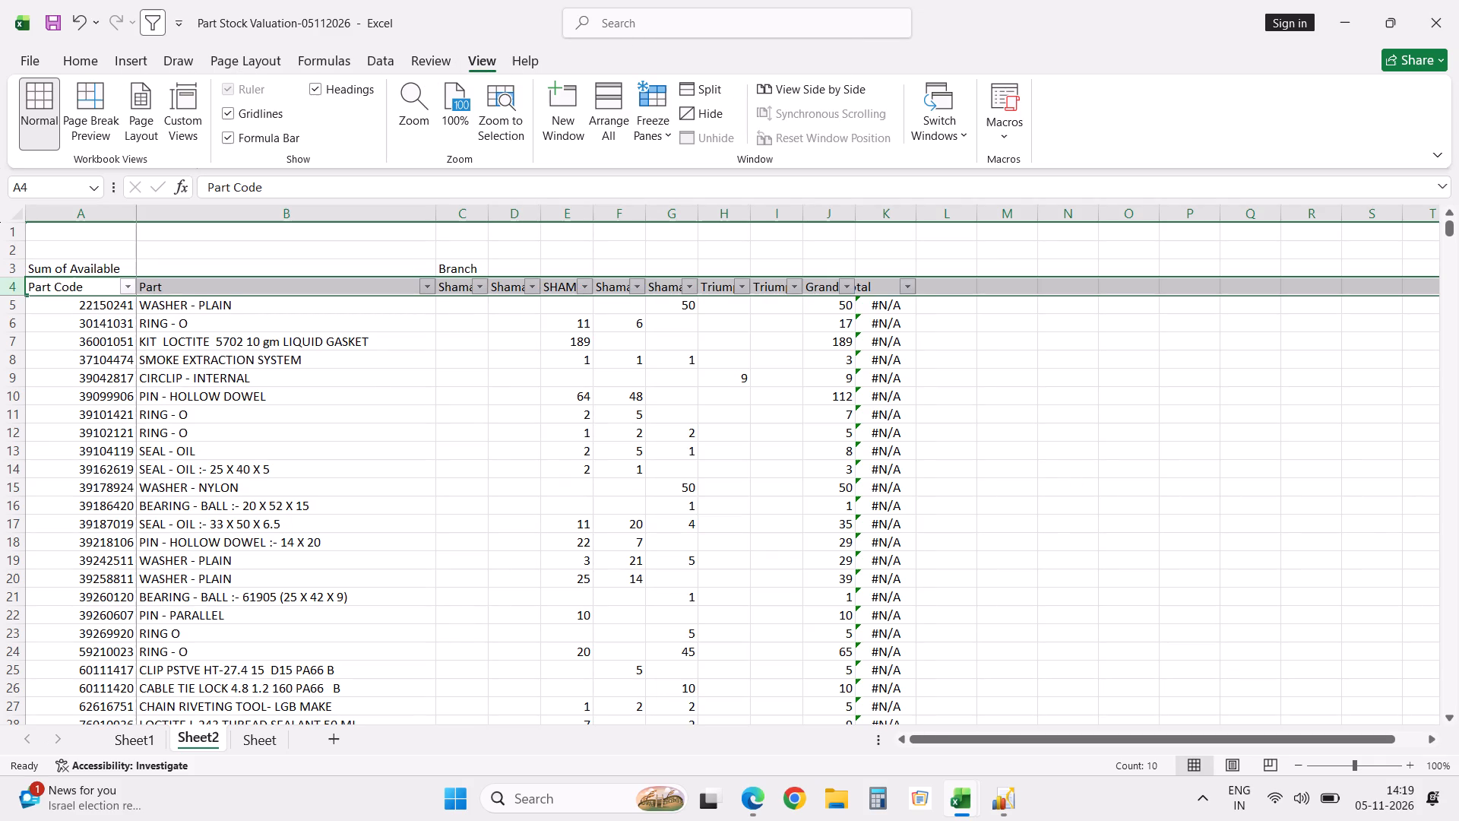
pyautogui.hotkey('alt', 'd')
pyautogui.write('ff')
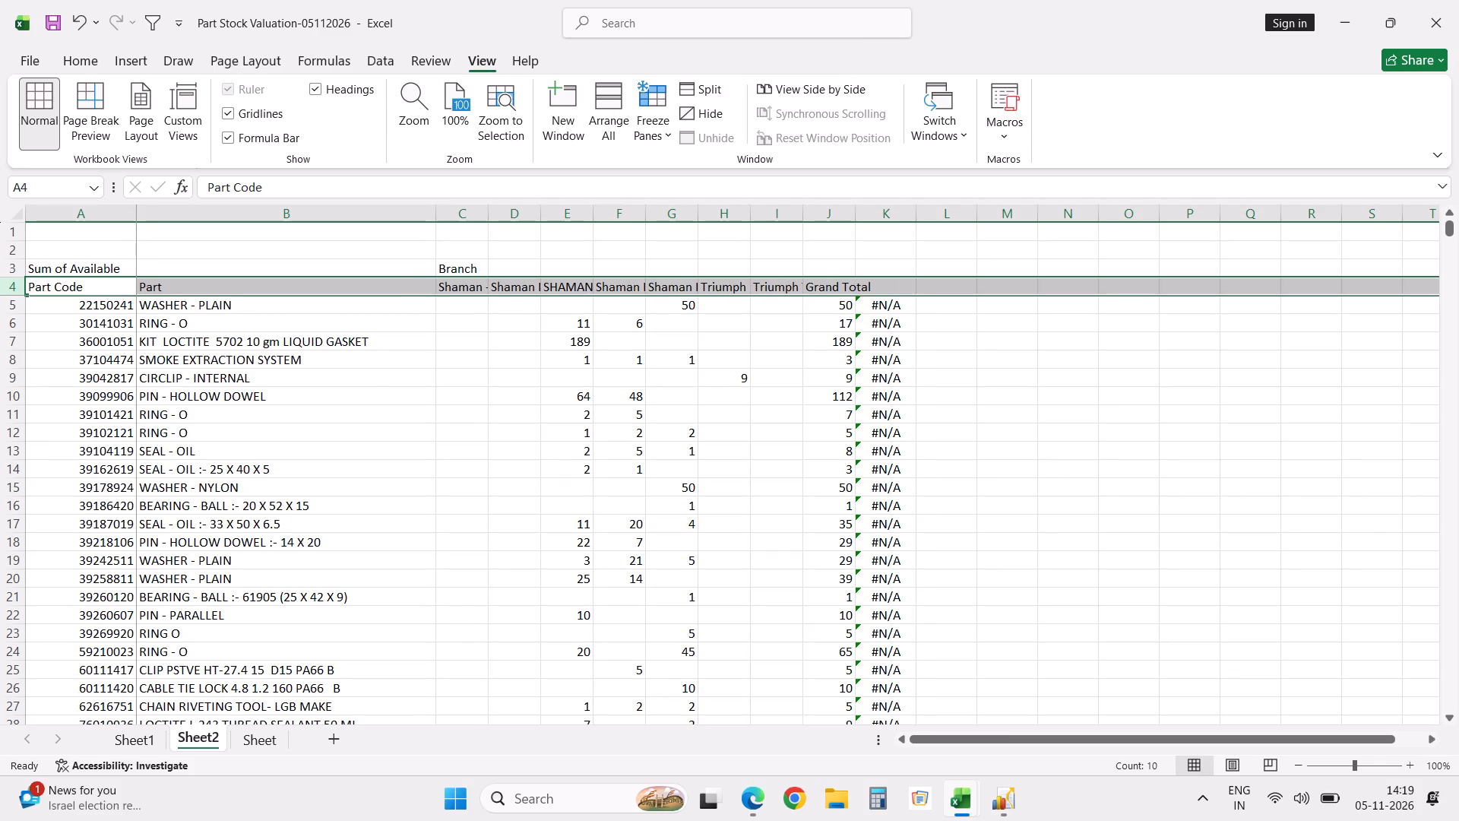
# Enter =VLOOKUP(A5,[Book1]Sheet1!$A$1:$A$7,1,0) in K5 and fill it down column K.
pyautogui.click(888, 302)
pyautogui.write('=vlo')
pyautogui.press('Tab')
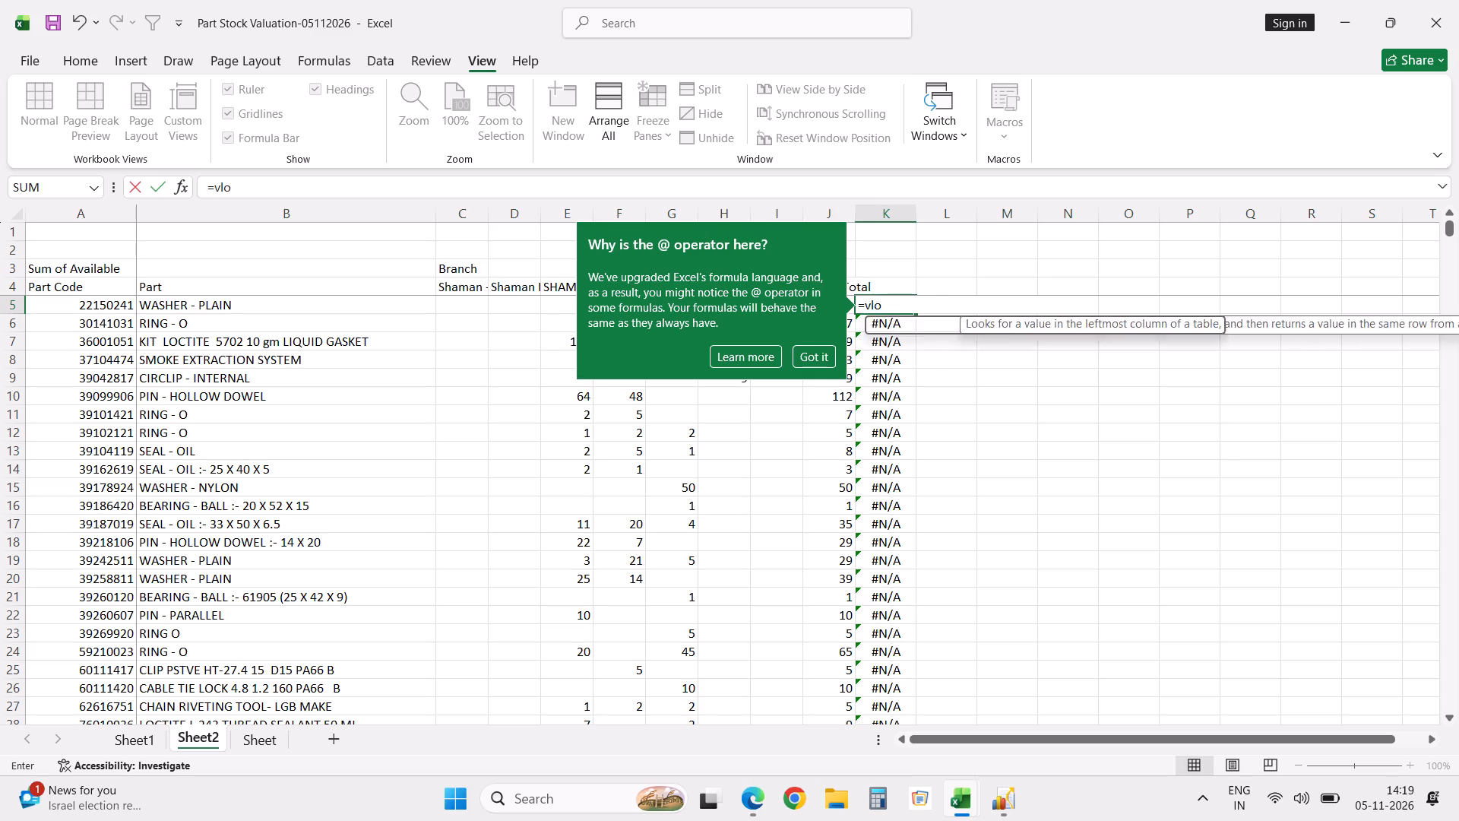
pyautogui.click(118, 309)
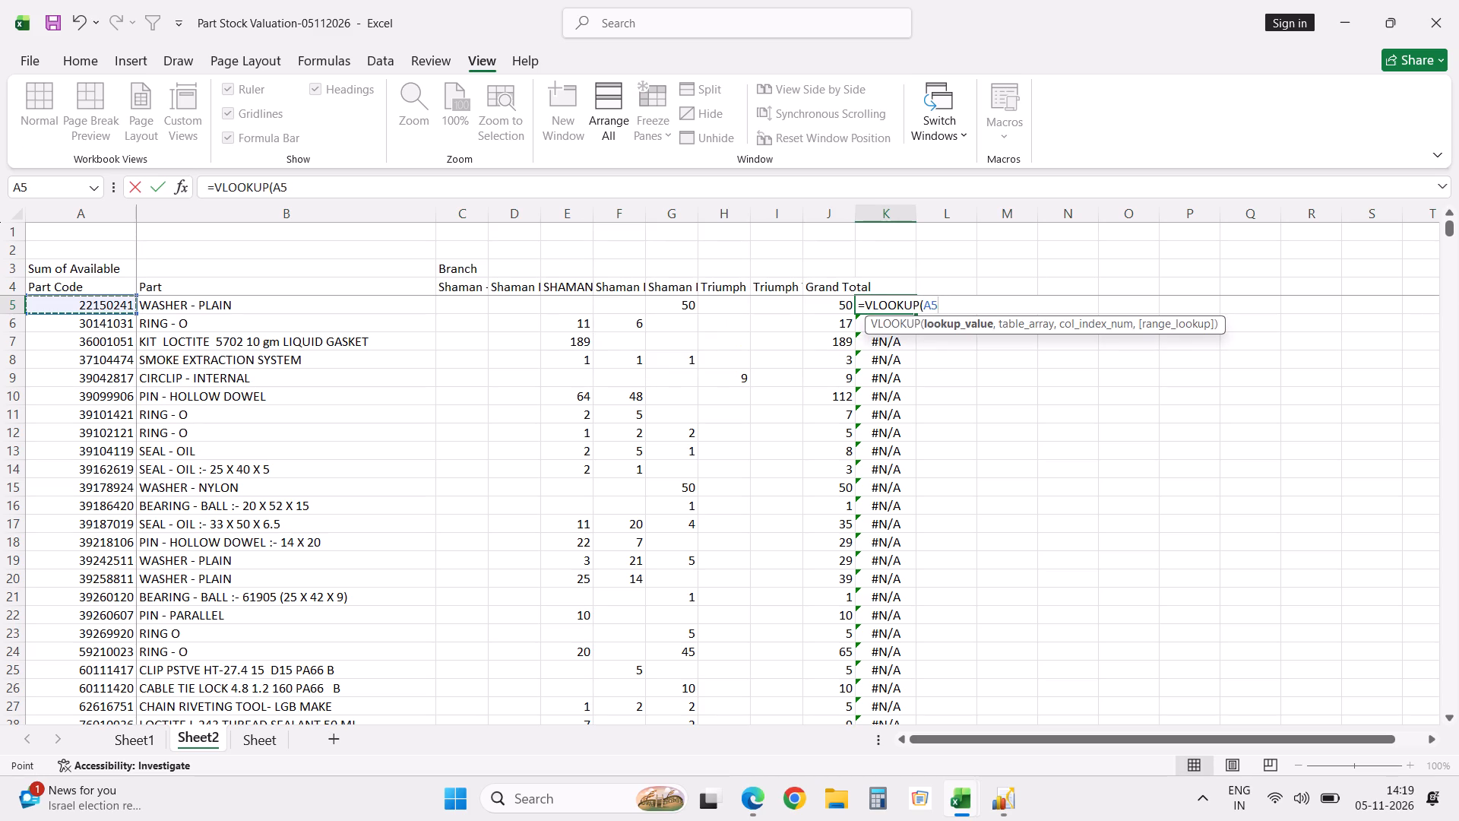
pyautogui.press(',')
pyautogui.hotkey('alt', 'Tab')
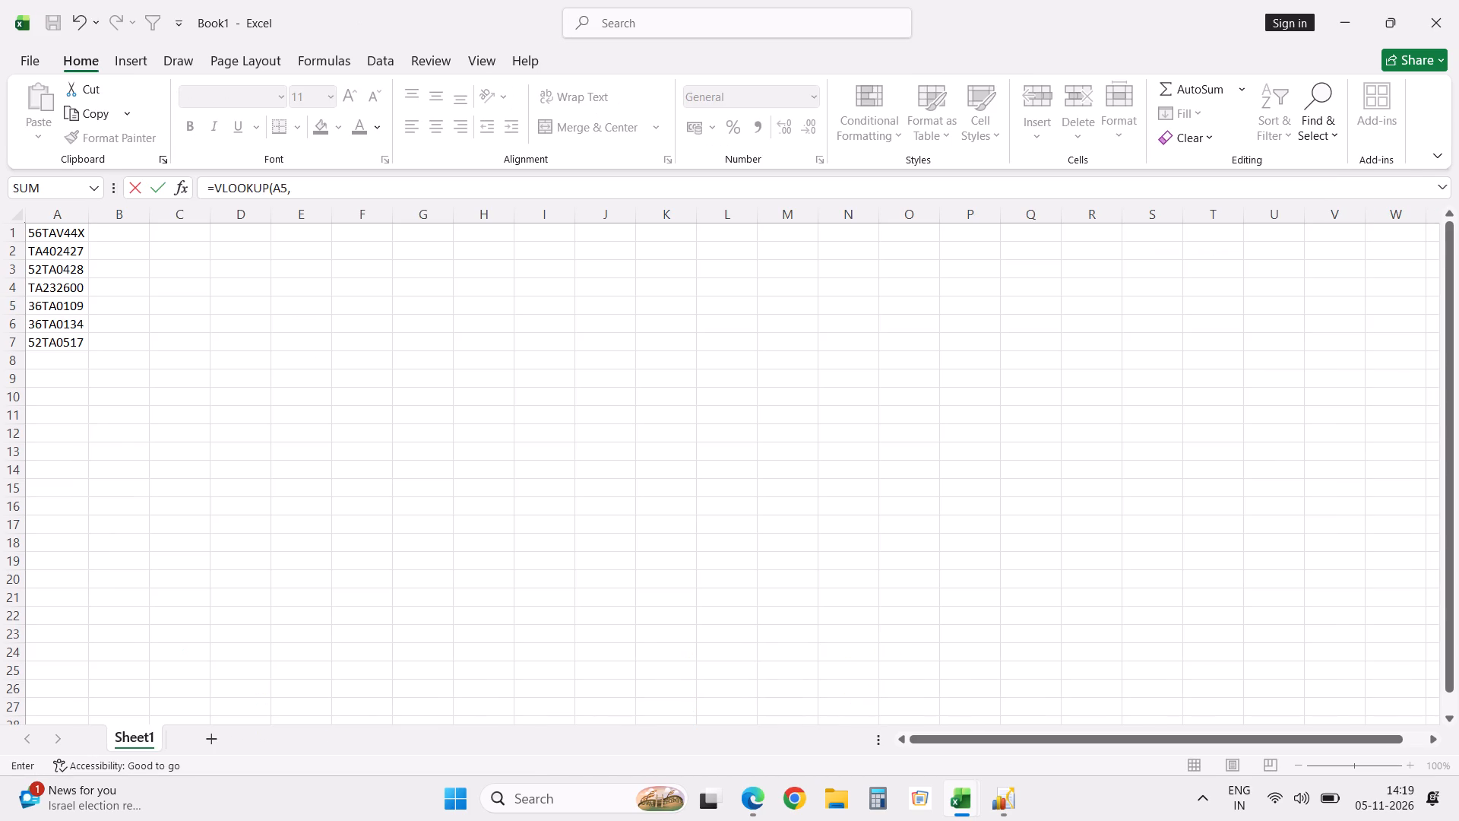
pyautogui.click(71, 237)
pyautogui.hotkey('shift', 'Down')
pyautogui.hotkey('shift', 'Down')
pyautogui.hotkey('shift', 'Down')
pyautogui.hotkey('shift', 'Down')
pyautogui.hotkey('shift', 'Down')
pyautogui.hotkey('shift', 'Down')
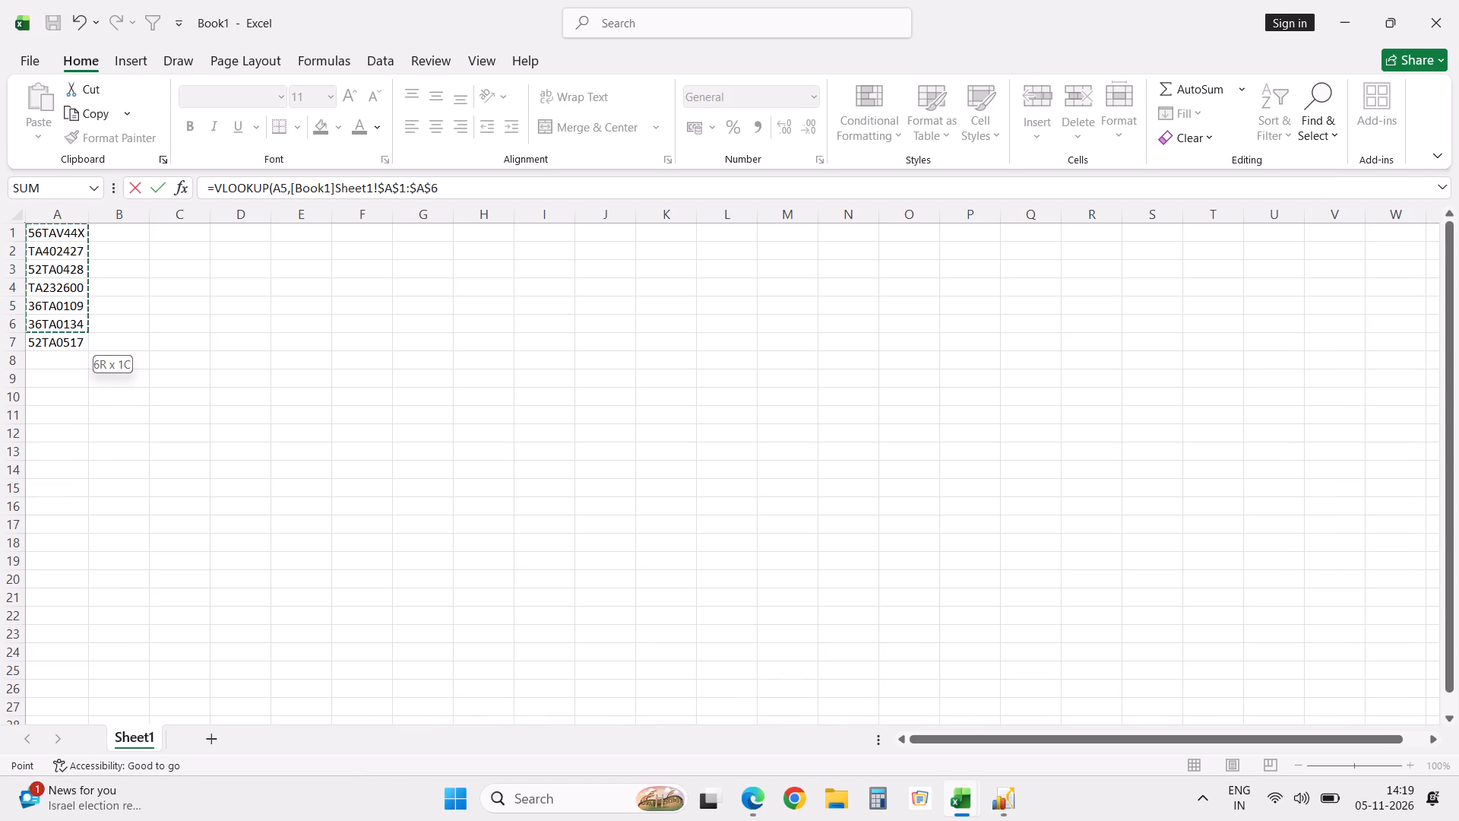
pyautogui.write(',1,0')
pyautogui.press('Return')
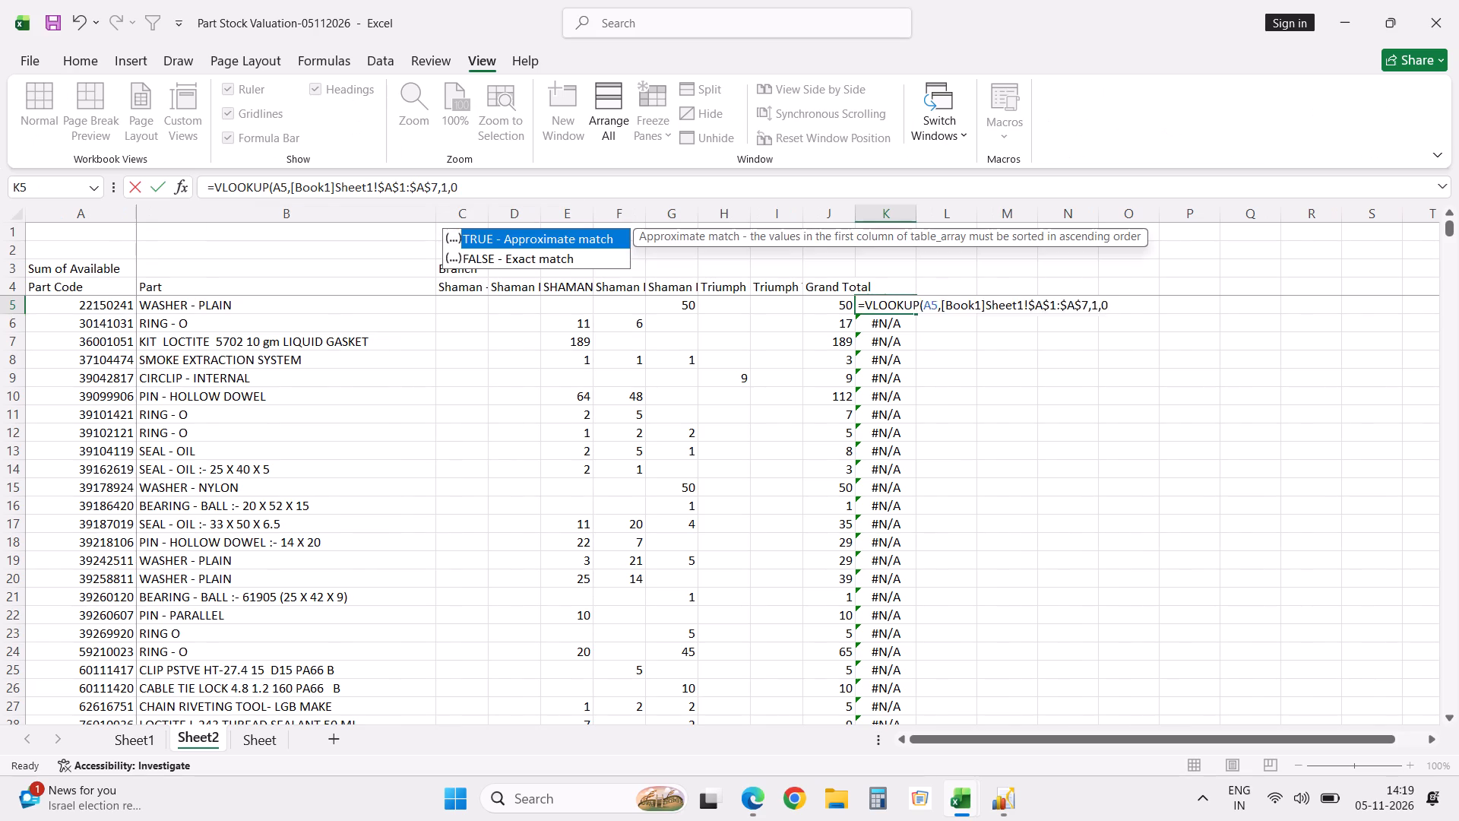
pyautogui.click(906, 306)
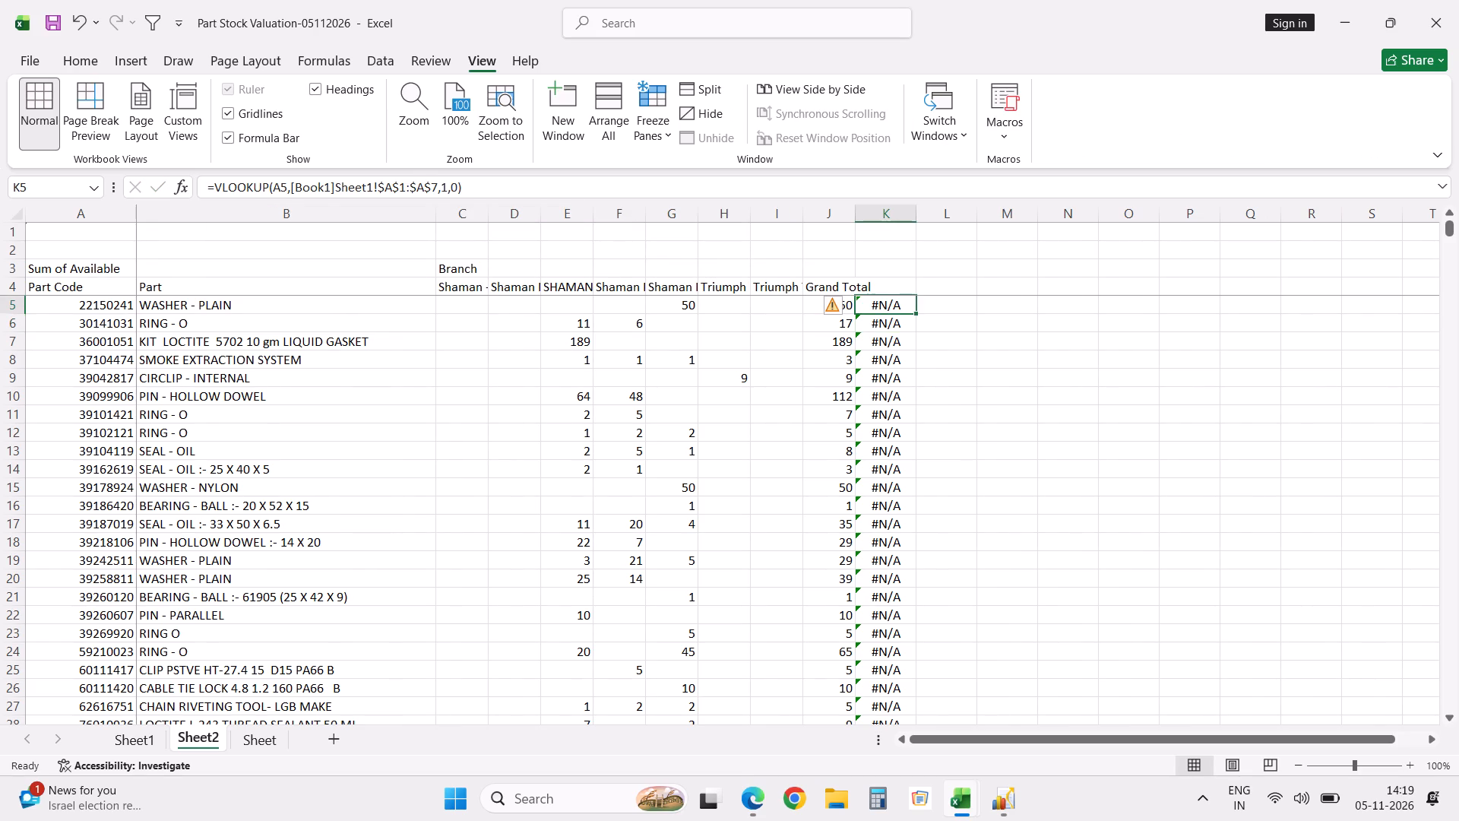
pyautogui.doubleClick(915, 312)
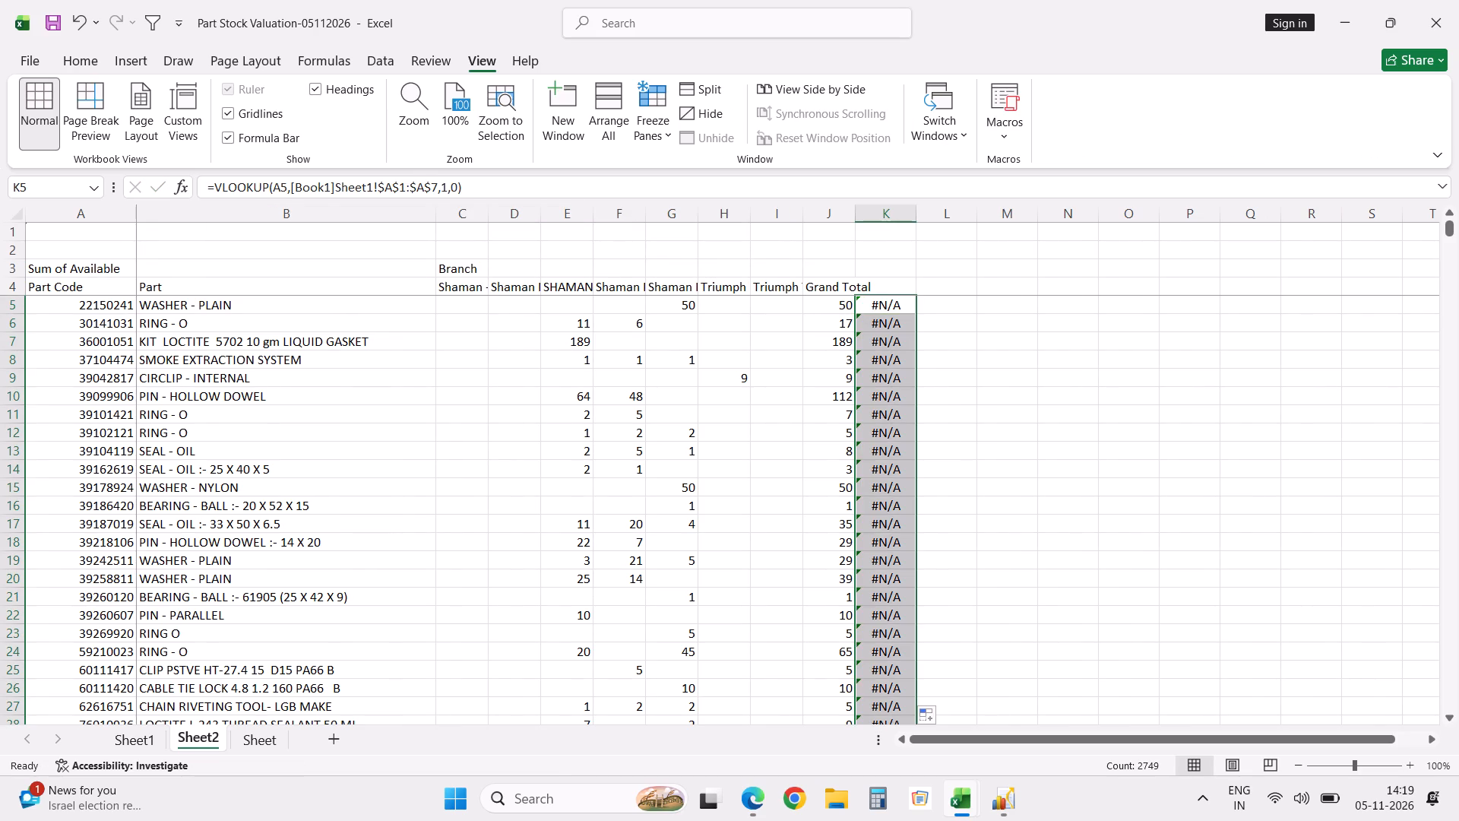
# Add filters to header row 4 and filter column K to exclude the #N/A rows.
pyautogui.click(106, 290)
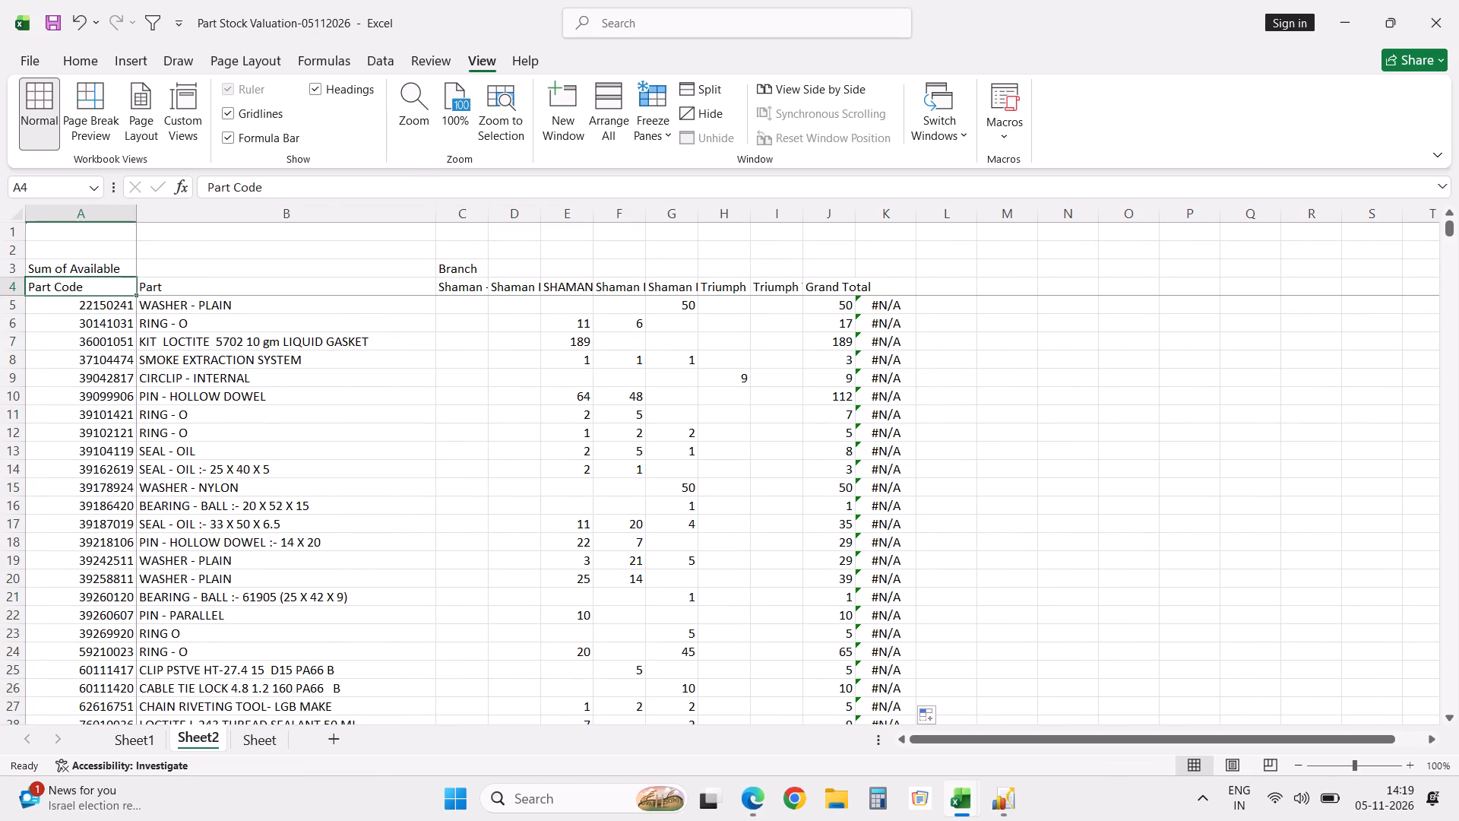
pyautogui.keyDown('shift'); pyautogui.click(891, 284); pyautogui.keyUp('shift')
pyautogui.hotkey('alt', 'd')
pyautogui.write('ff')
pyautogui.click(914, 283)
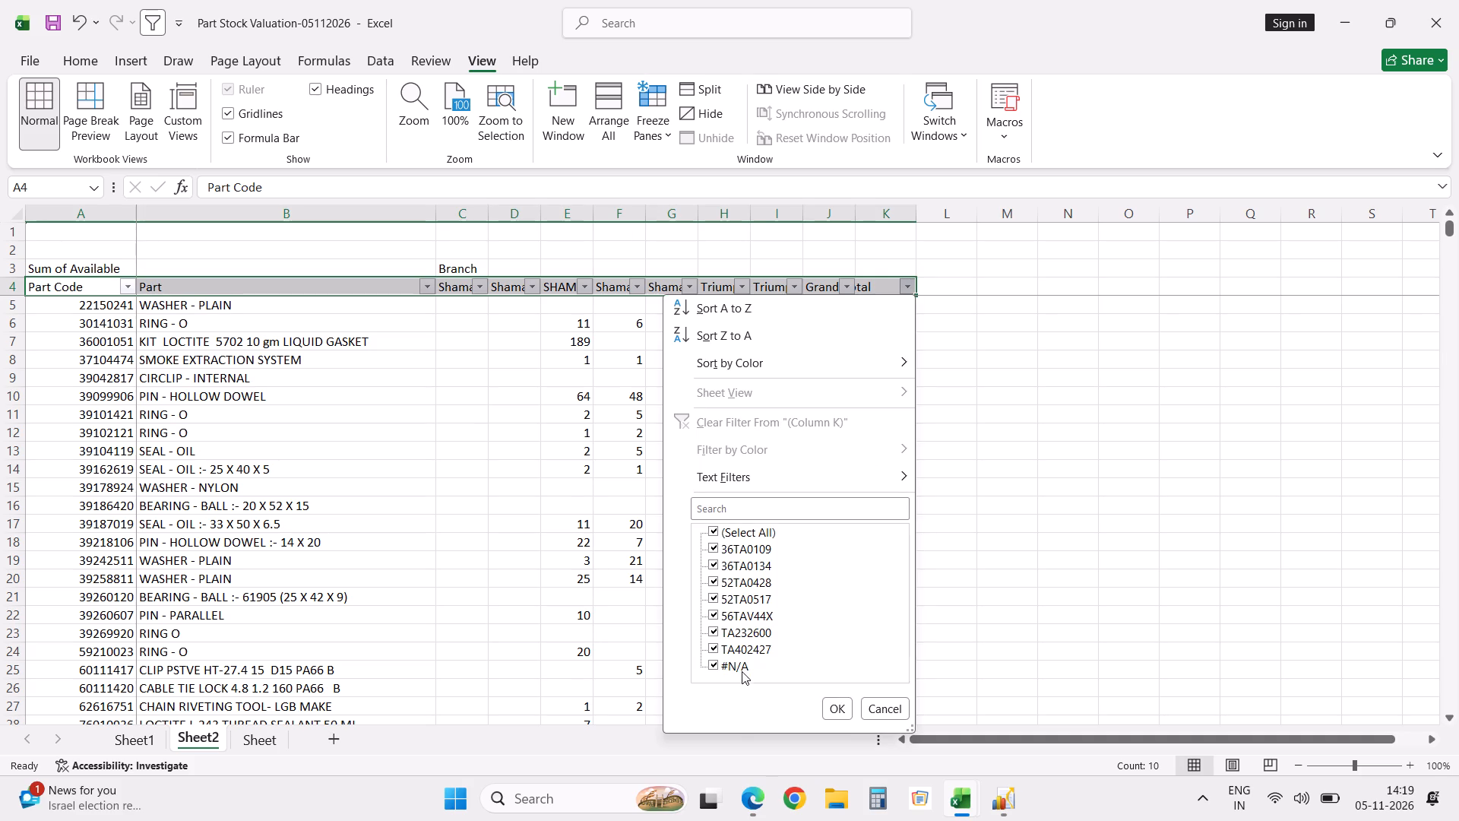
pyautogui.click(740, 666)
pyautogui.click(839, 711)
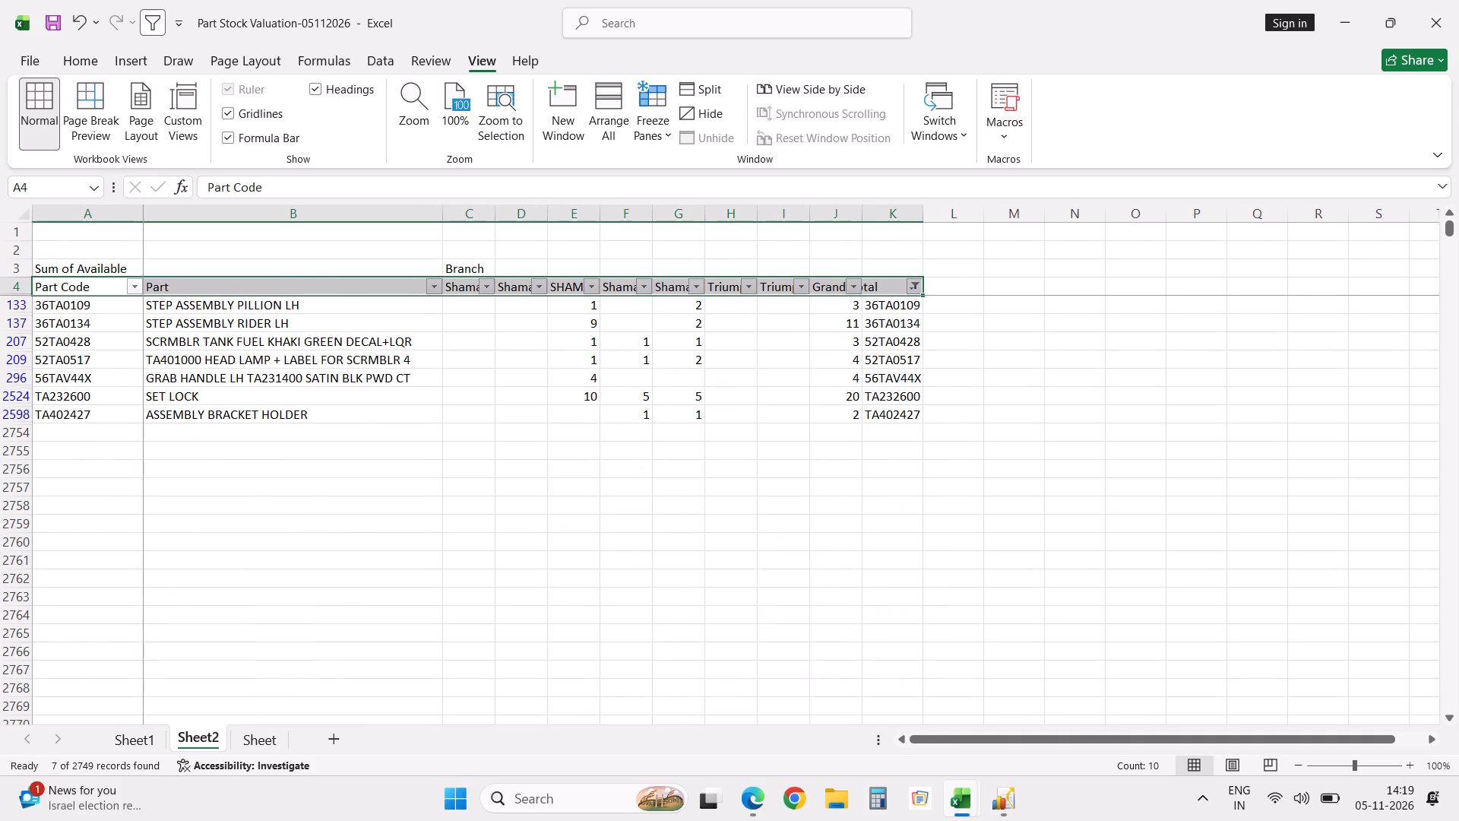
# Check the filtered part codes in column A against the part code list in Book1.
pyautogui.hotkey('alt', 'Tab')
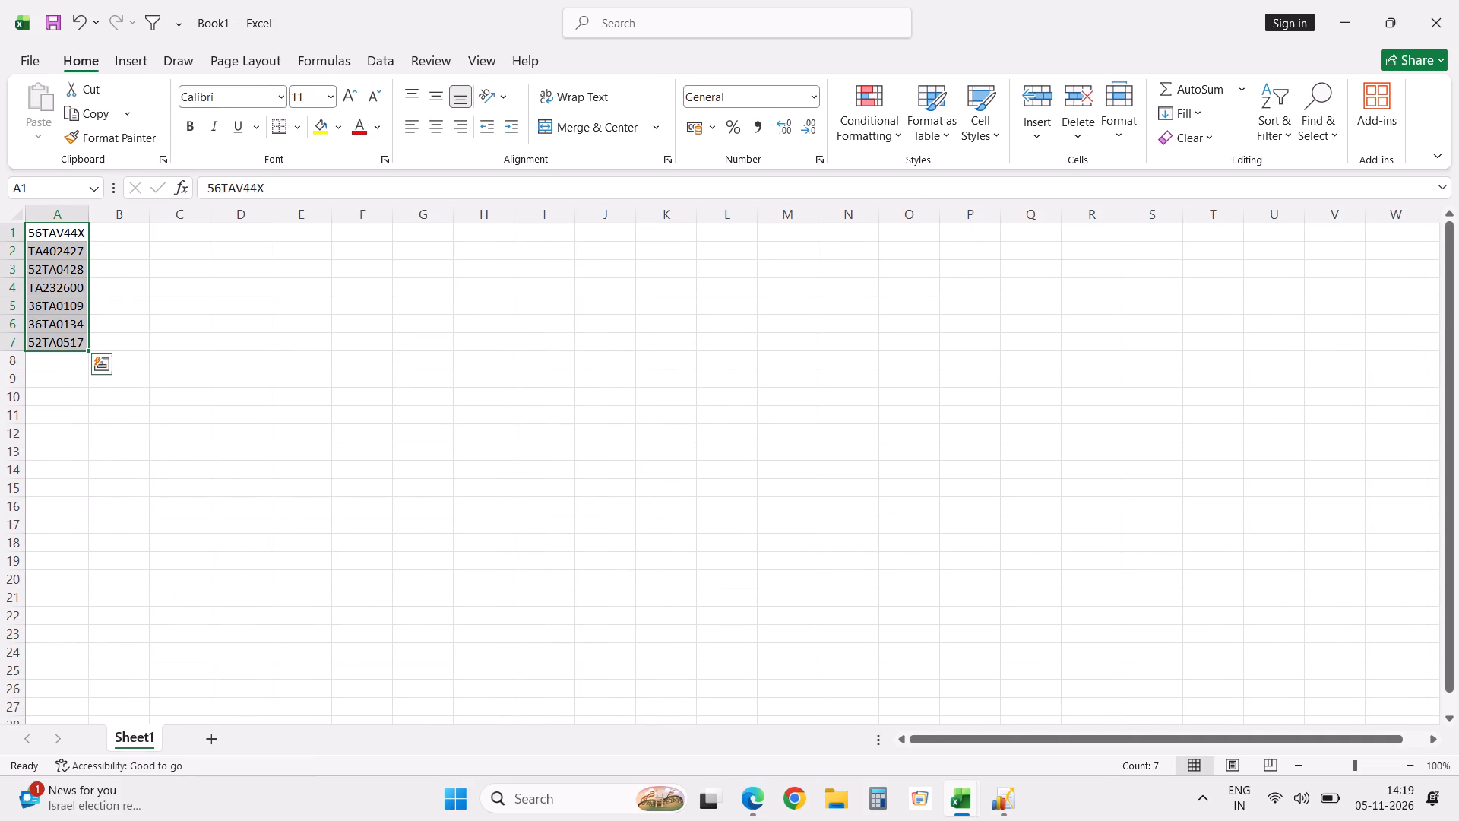
pyautogui.hotkey('alt', 'Tab')
pyautogui.press('Left')
pyautogui.press('Down')
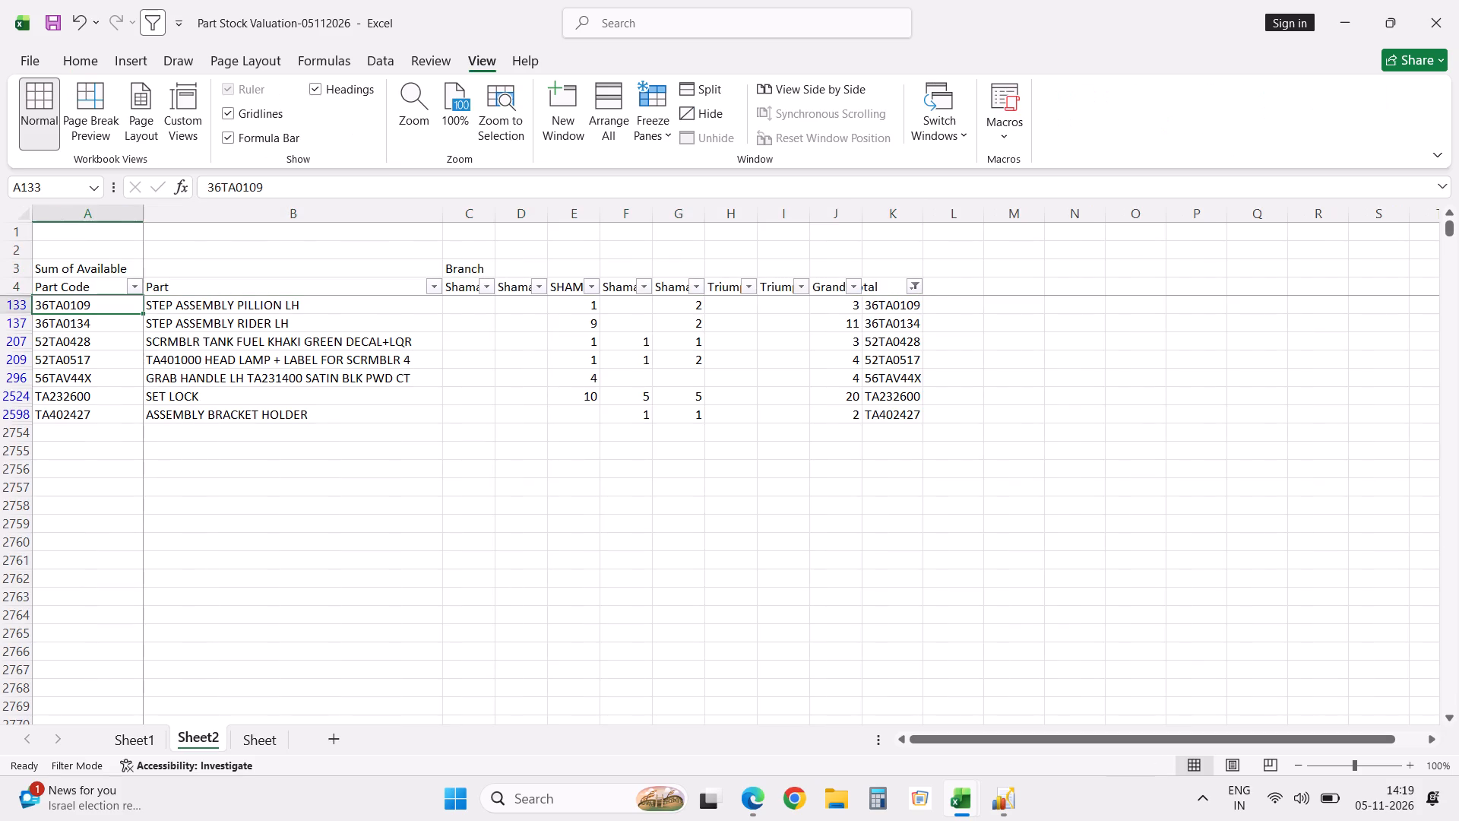
pyautogui.hotkey('shift', 'Down')
pyautogui.hotkey('shift', 'Down')
pyautogui.hotkey('shift', 'Down')
pyautogui.hotkey('shift', 'Down')
pyautogui.hotkey('shift', 'Down')
pyautogui.hotkey('shift', 'Down')
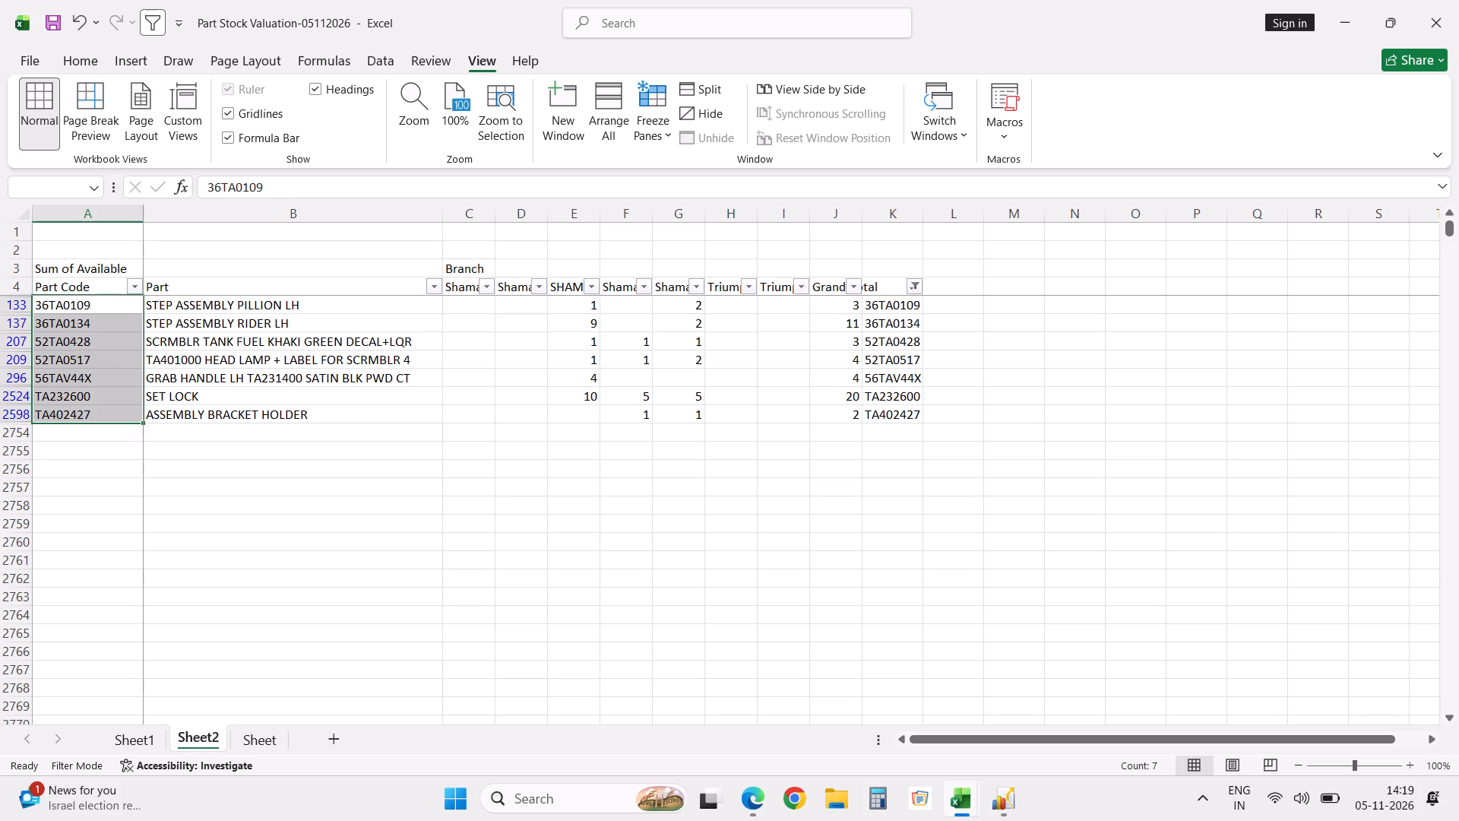
# Collapse row 3 and make header row 4 more than twice as tall.
pyautogui.moveTo(25, 296); pyautogui.dragTo(25, 325)
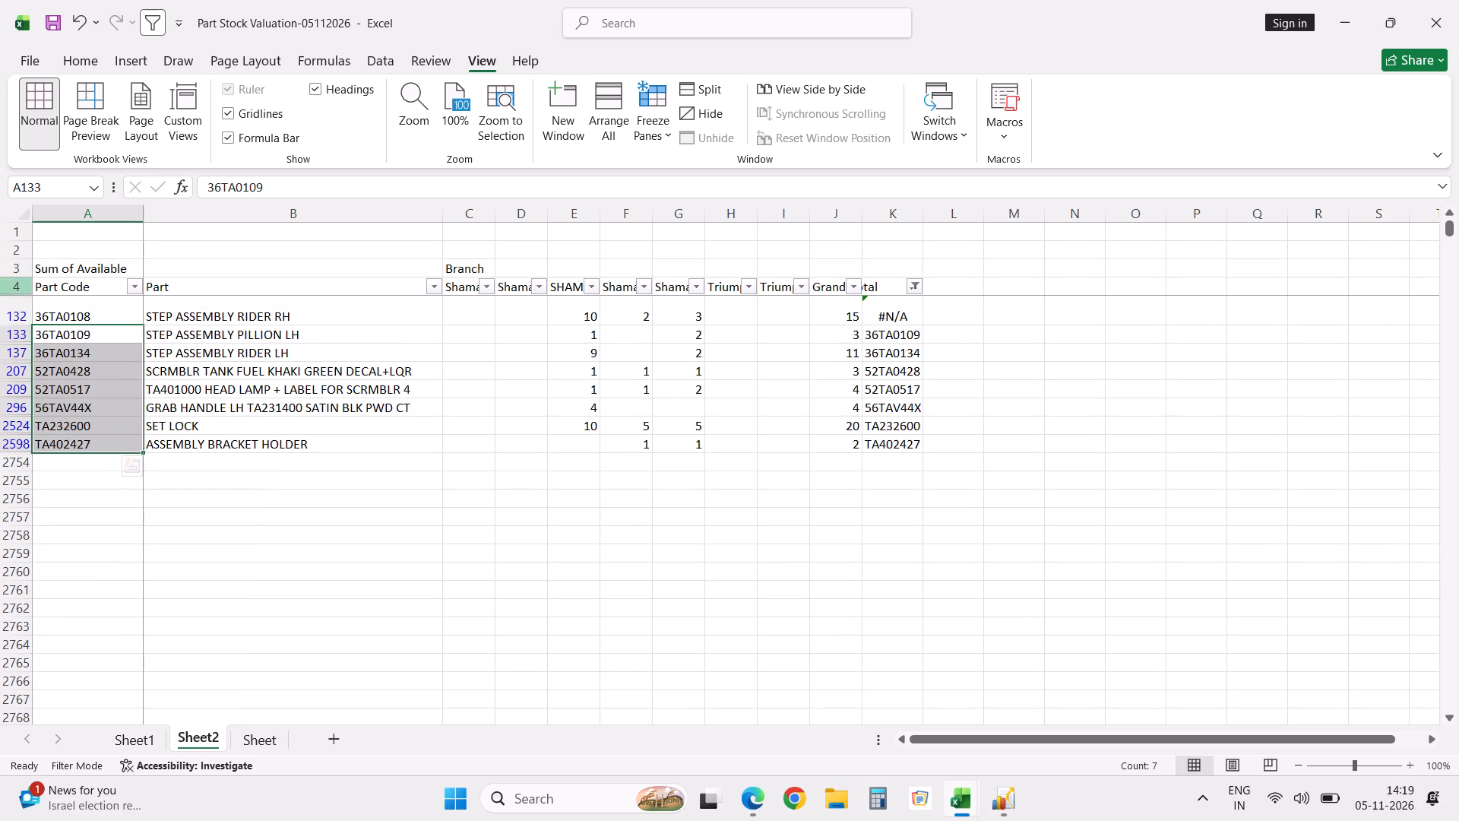
pyautogui.moveTo(28, 275); pyautogui.dragTo(28, 252)
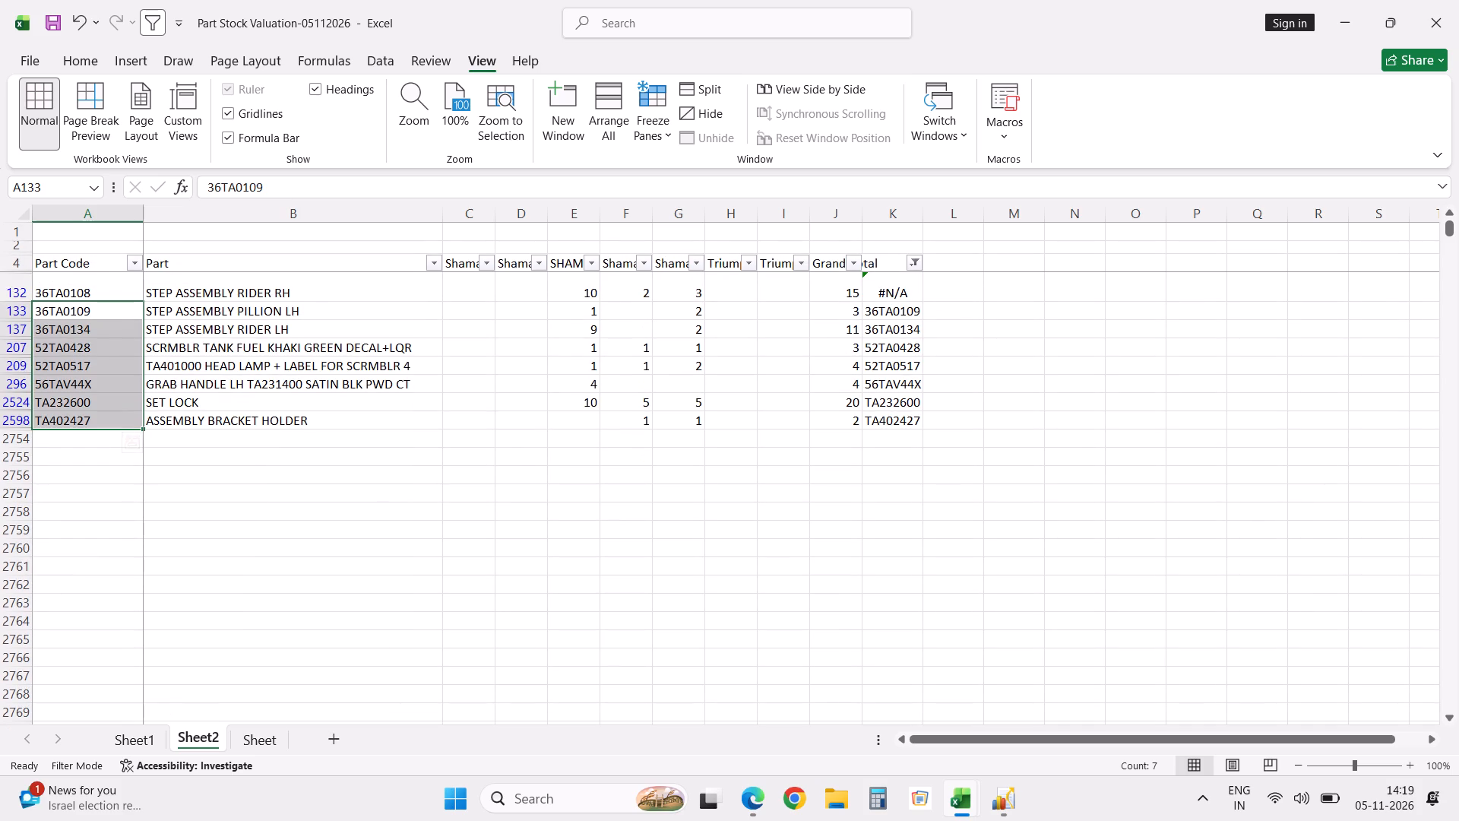
pyautogui.moveTo(27, 269); pyautogui.dragTo(27, 295)
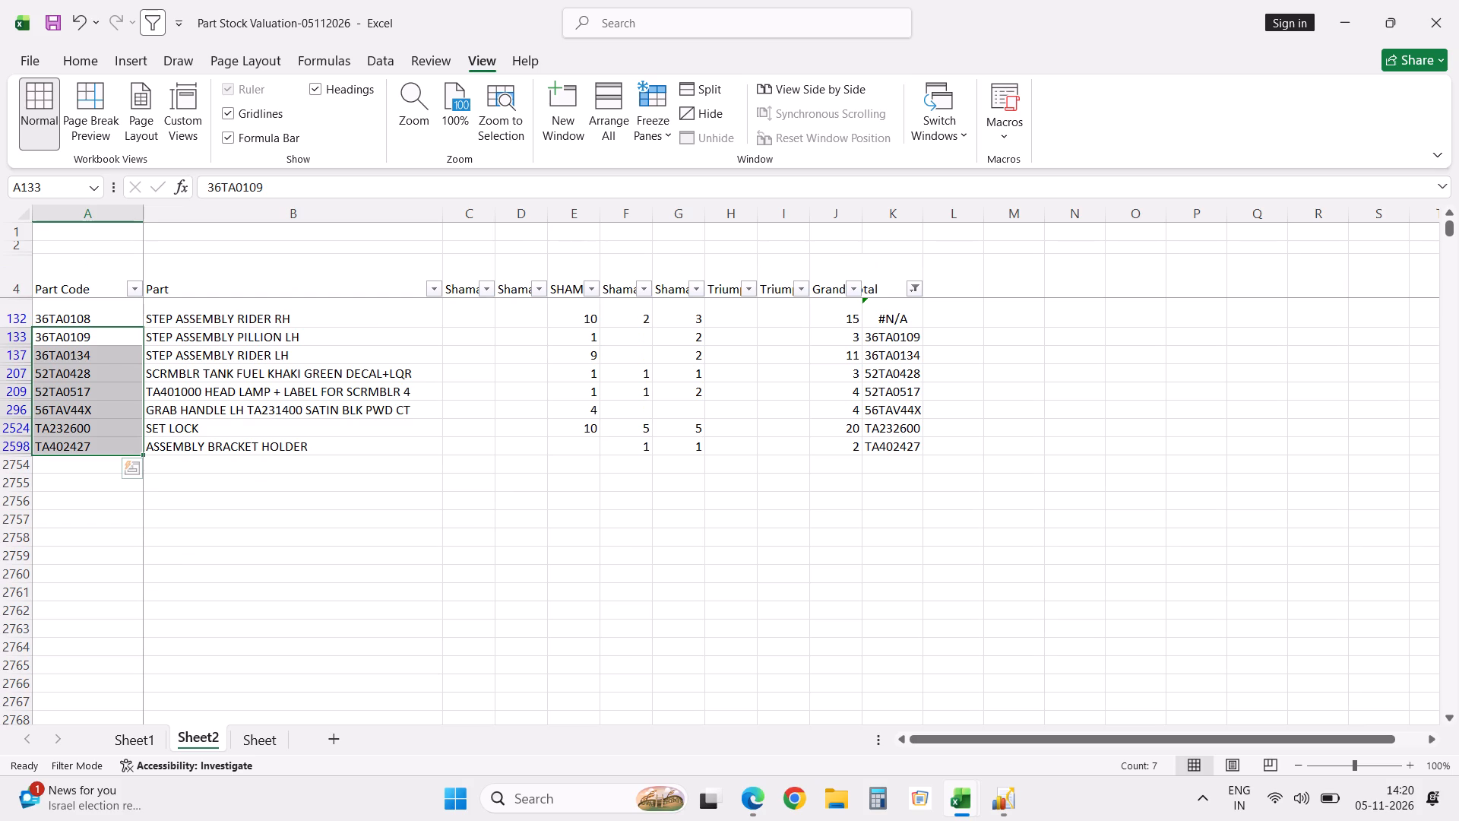
pyautogui.click(83, 274)
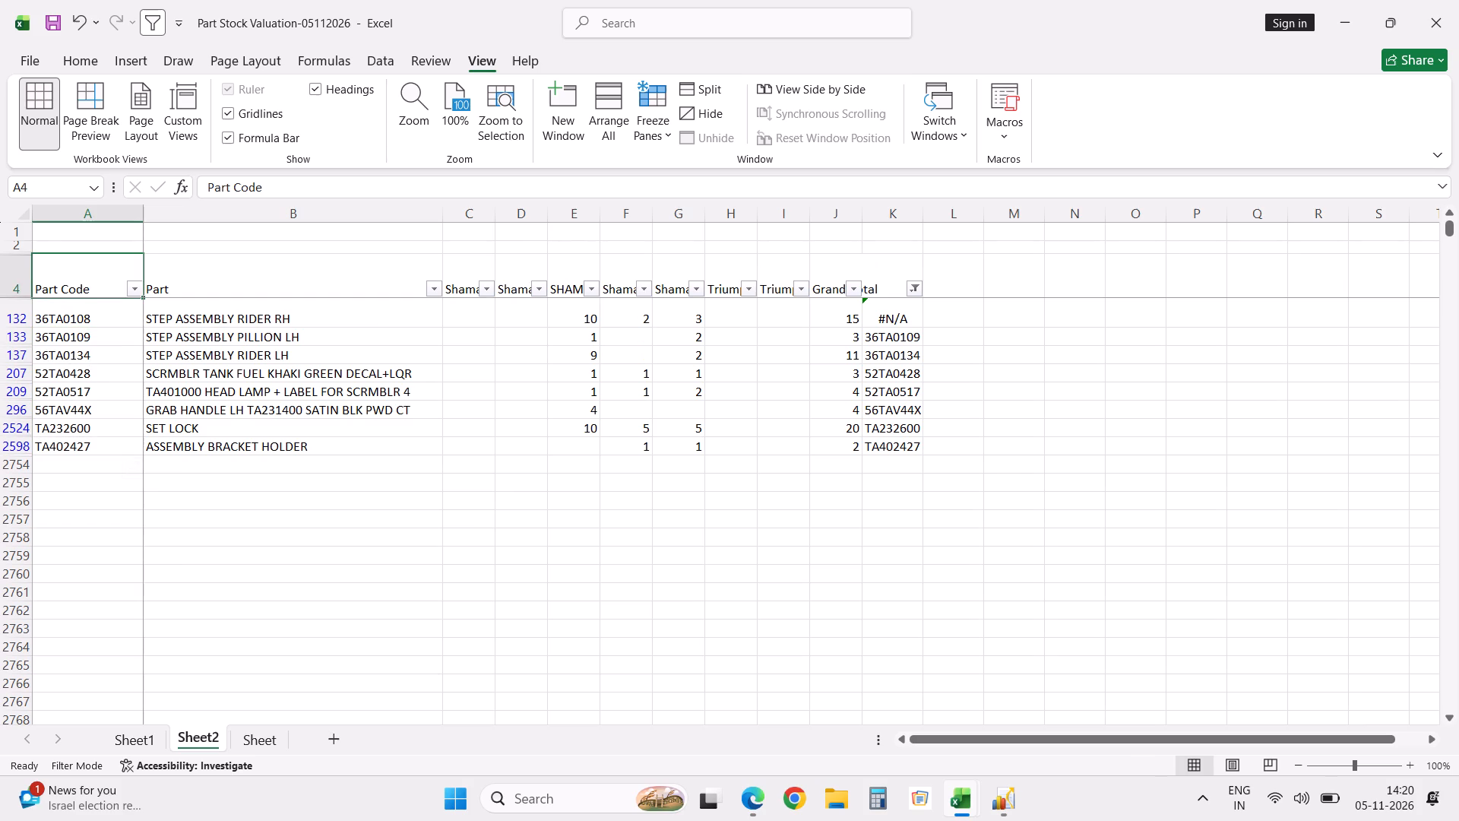
# Wrap the text of the header cells A4 to K4 so the long branch names break onto several lines.
pyautogui.keyDown('shift'); pyautogui.click(898, 287); pyautogui.keyUp('shift')
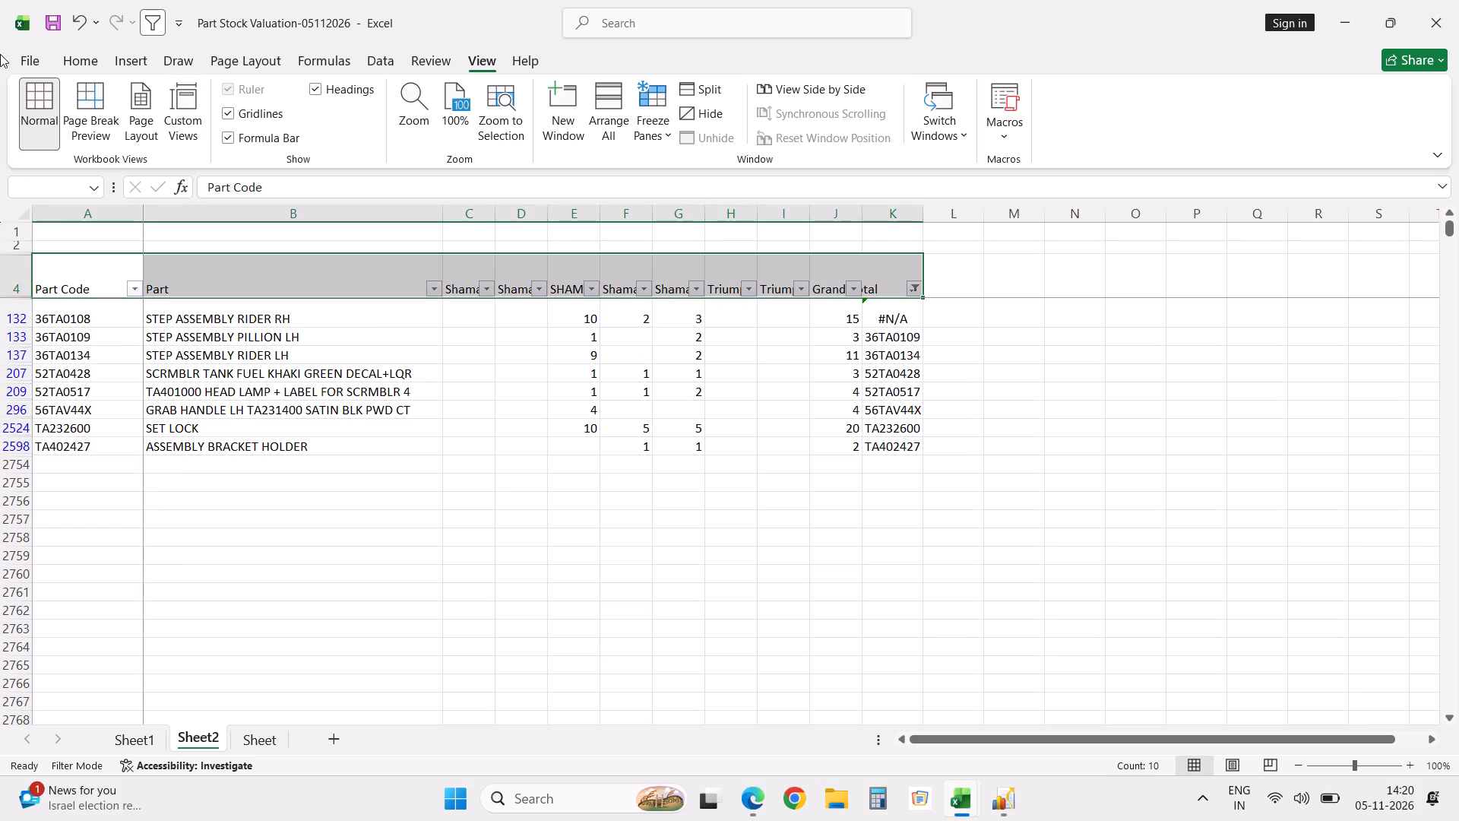
pyautogui.click(84, 55)
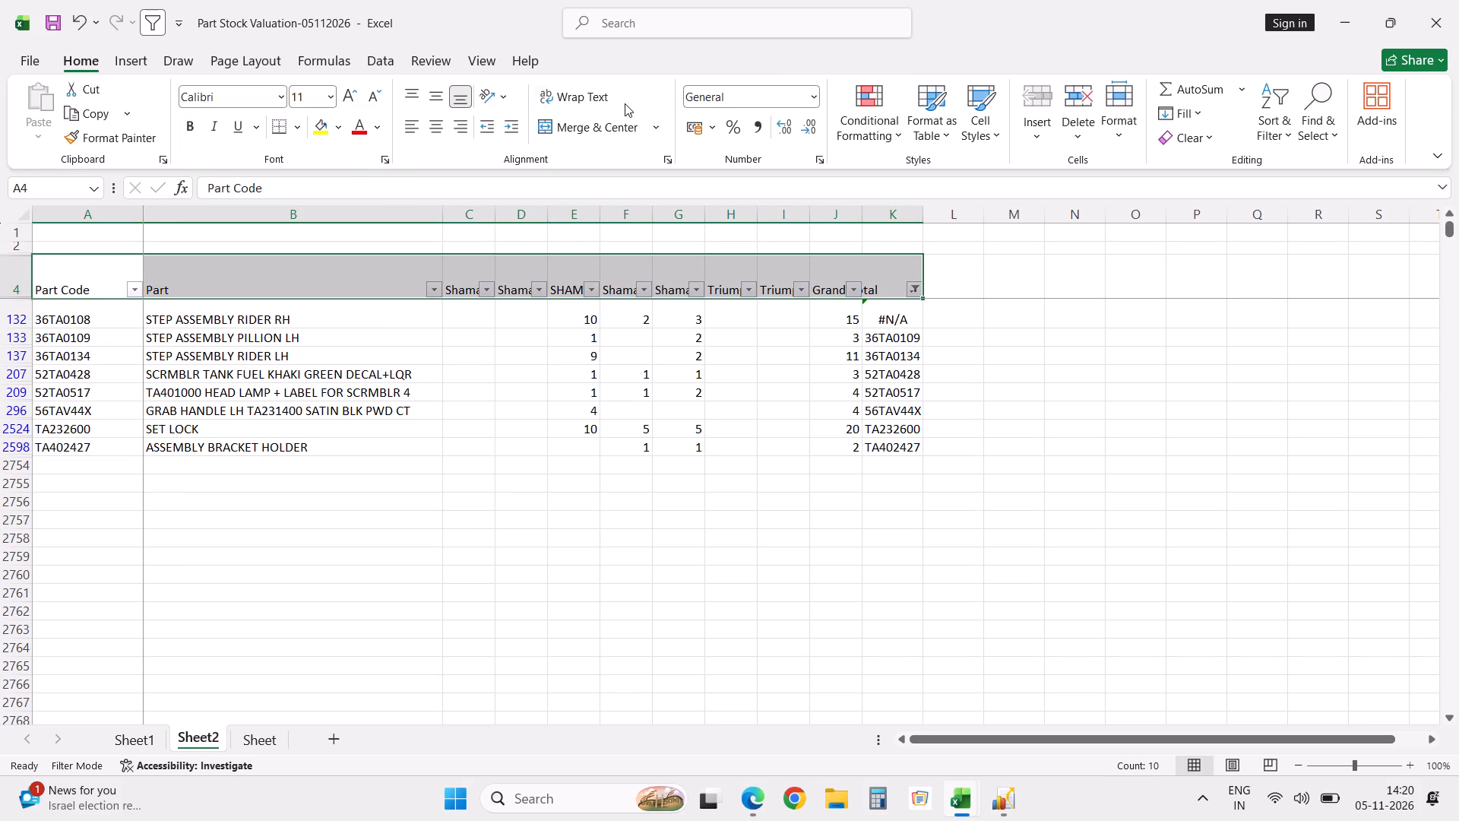
pyautogui.click(605, 99)
pyautogui.click(650, 420)
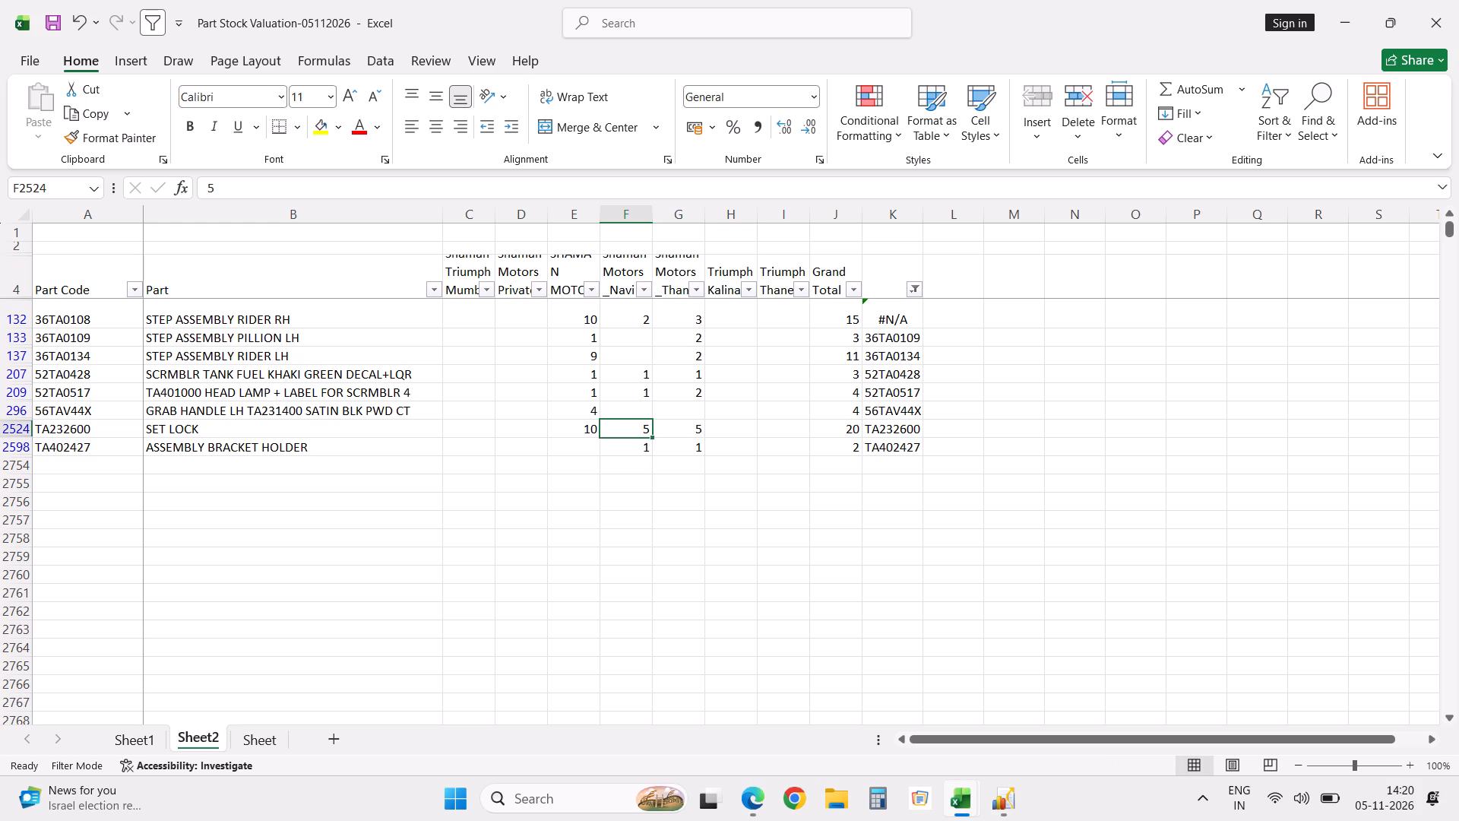
pyautogui.scroll(5, 657, 543)
# Switch to Excellon, close the Service Invoice Statement report and exit the application.
pyautogui.click(1013, 799)
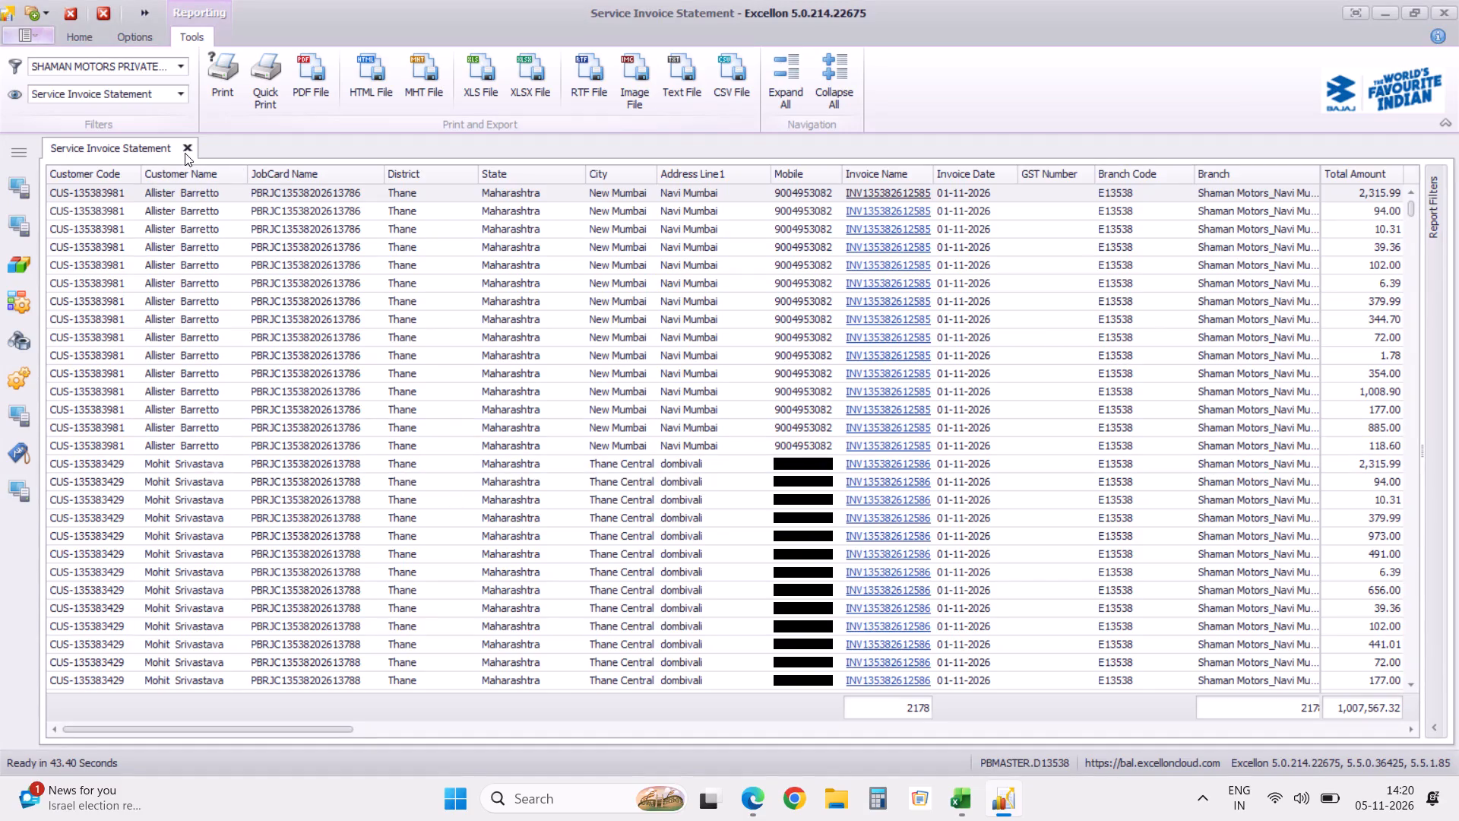
pyautogui.click(190, 151)
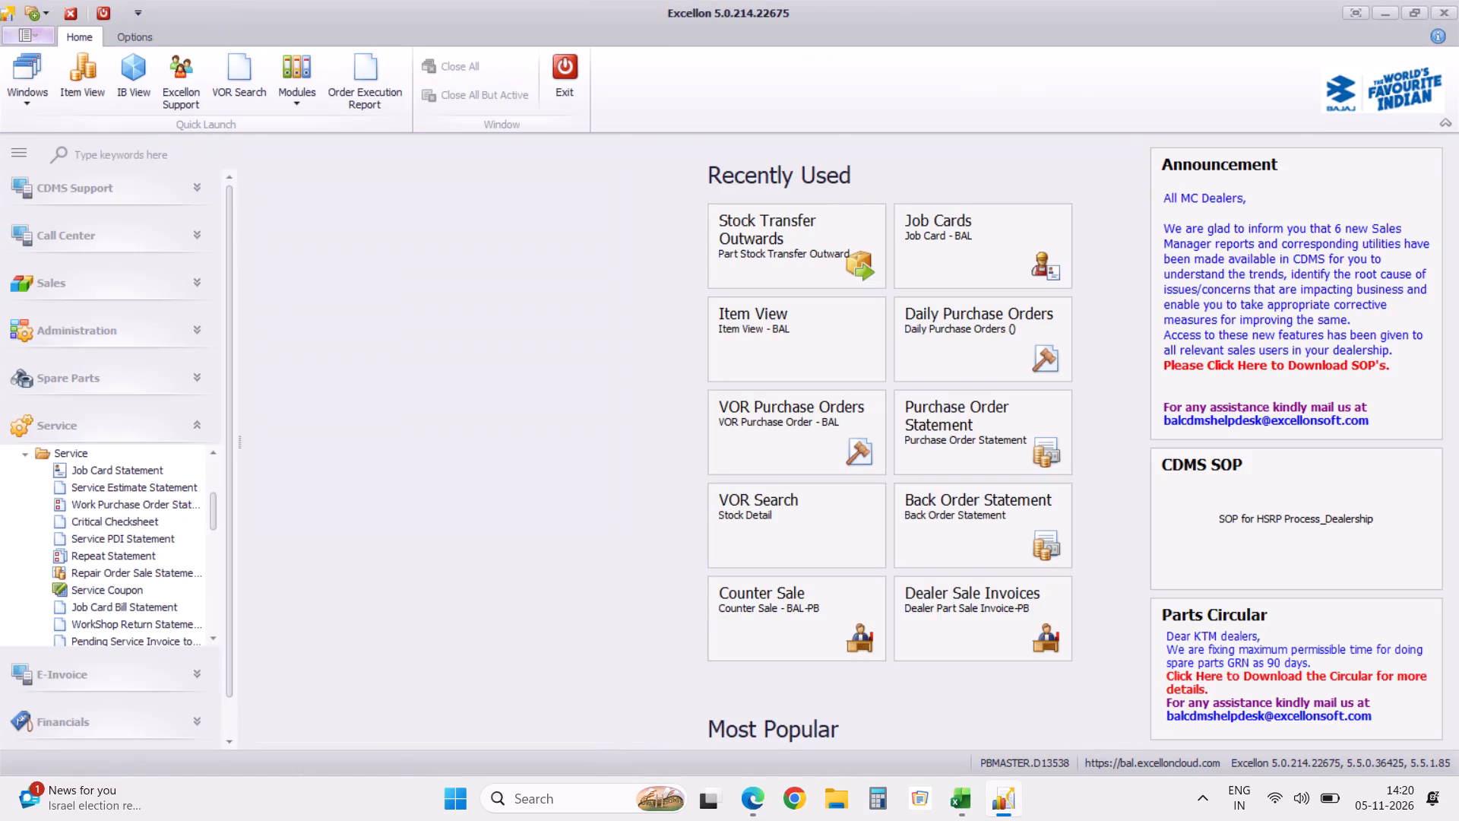
pyautogui.click(566, 78)
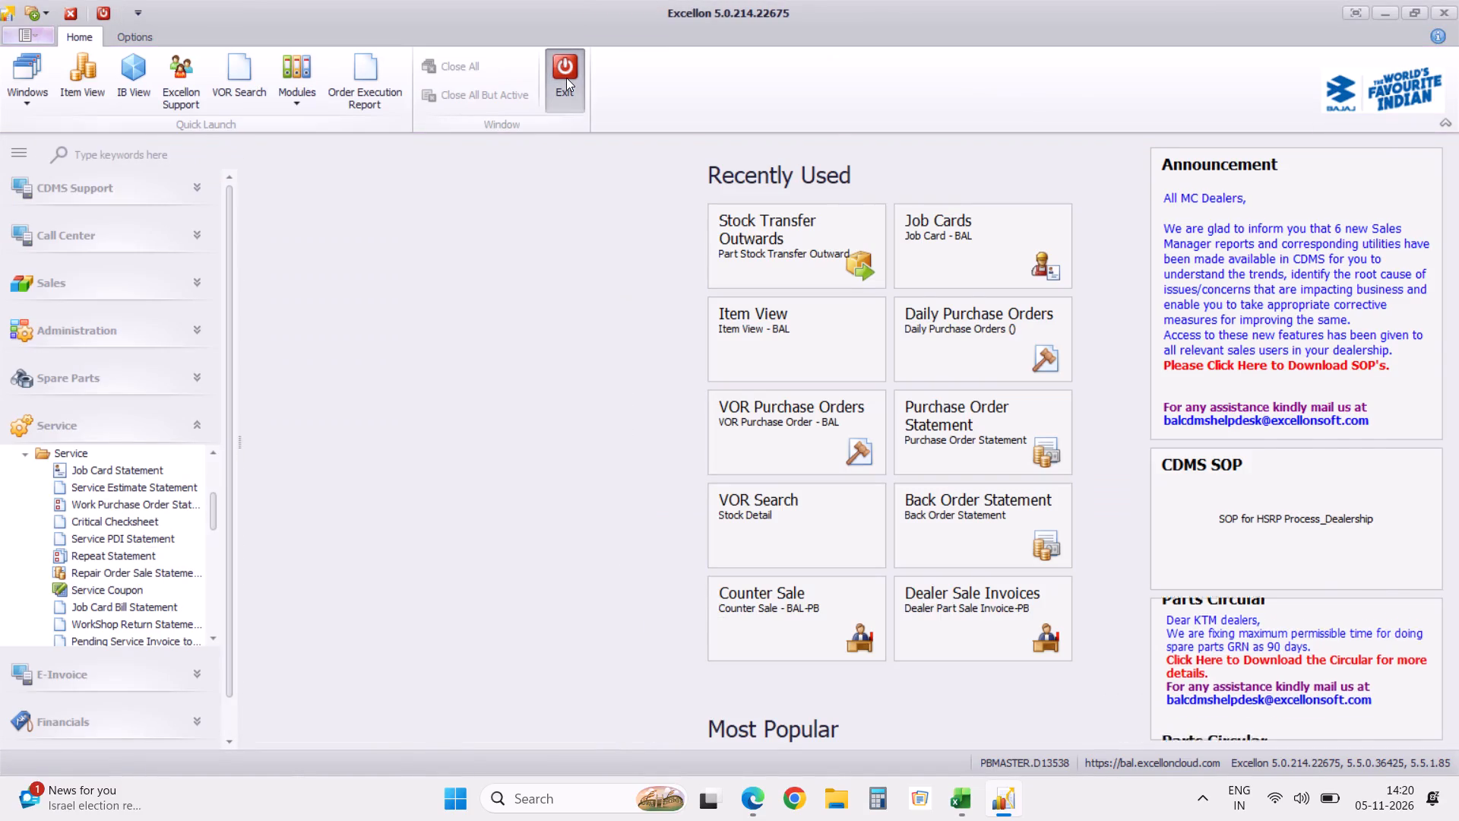
pyautogui.click(693, 420)
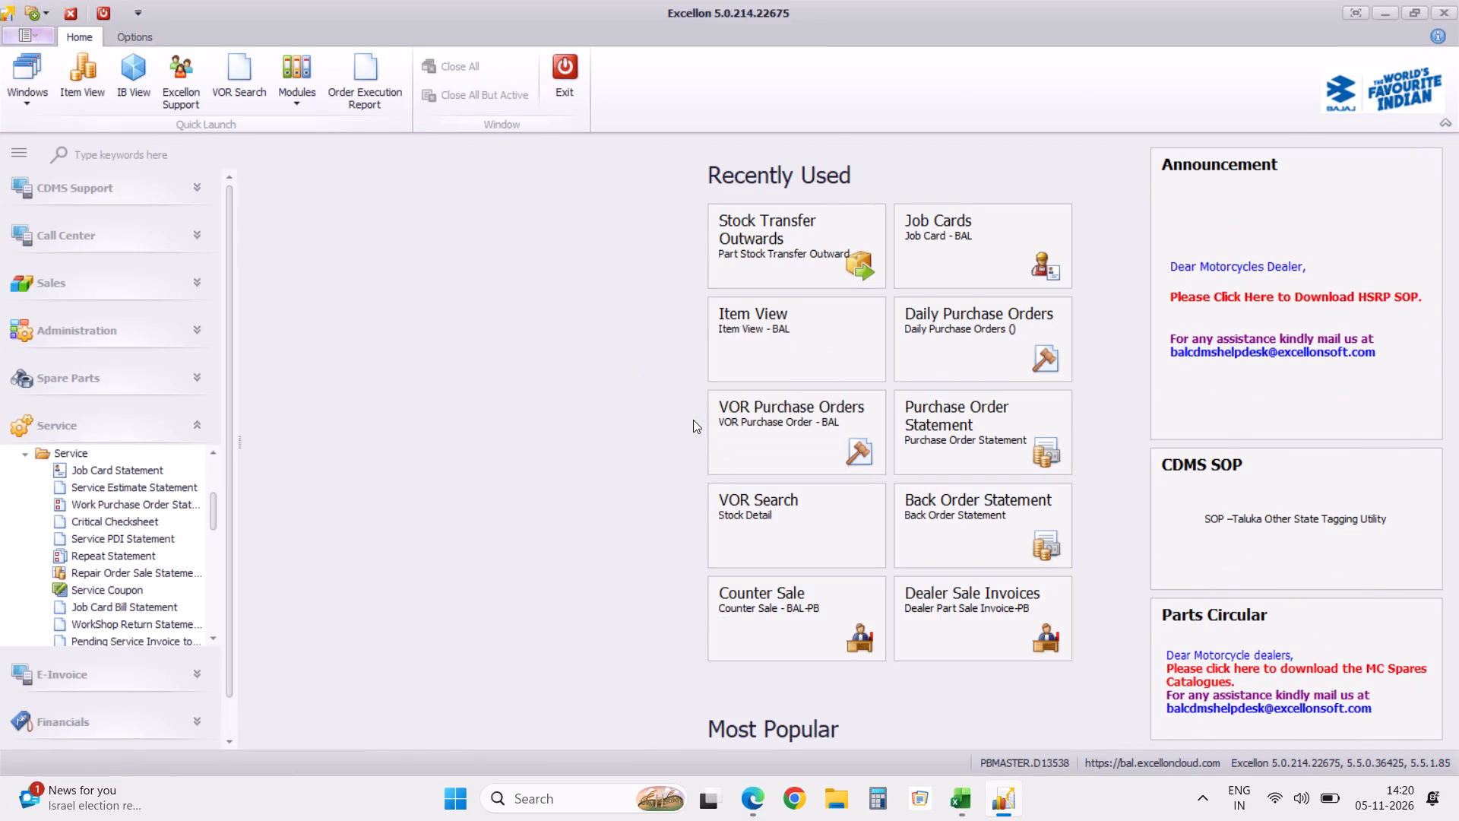
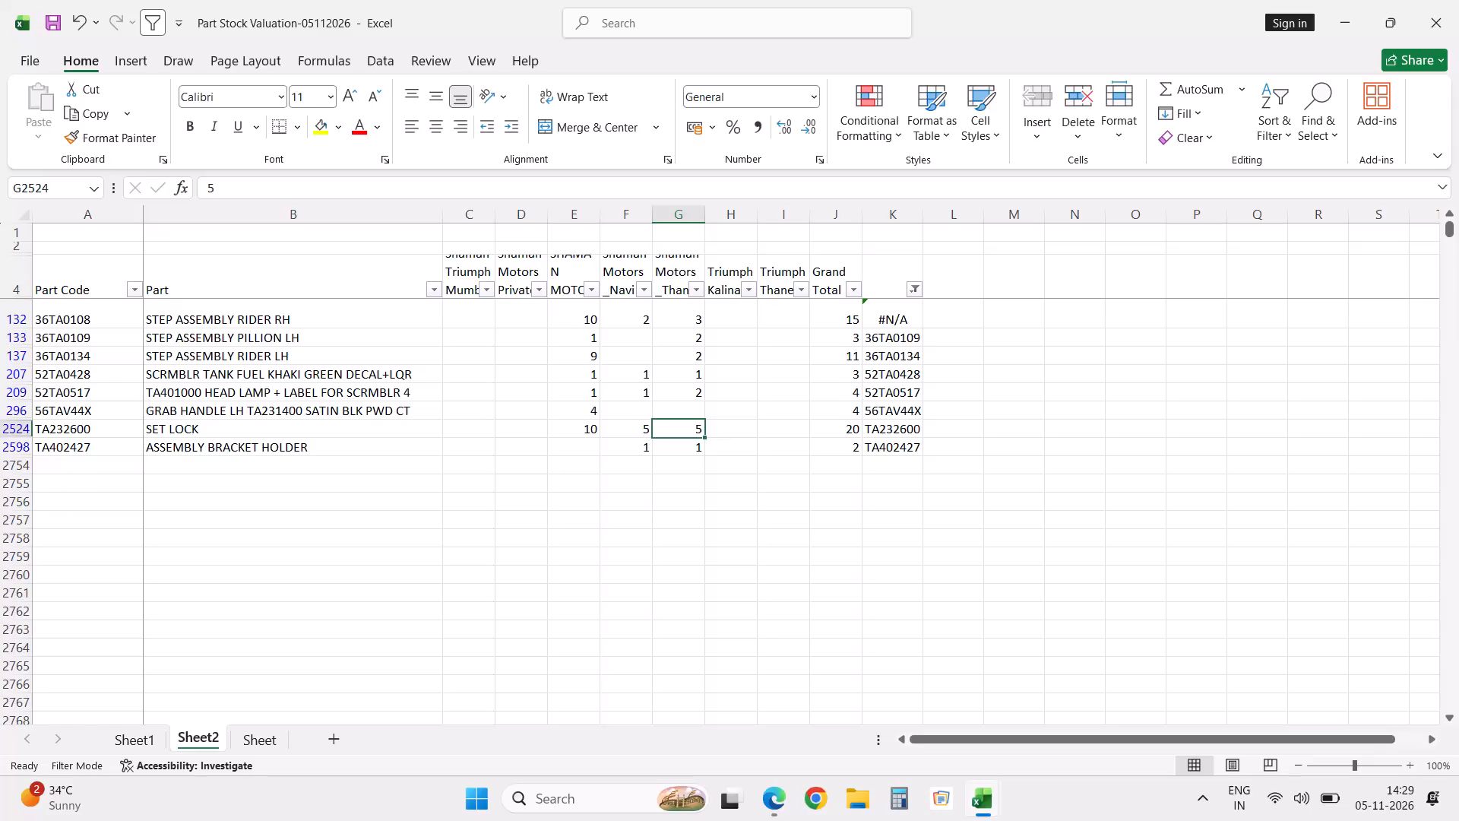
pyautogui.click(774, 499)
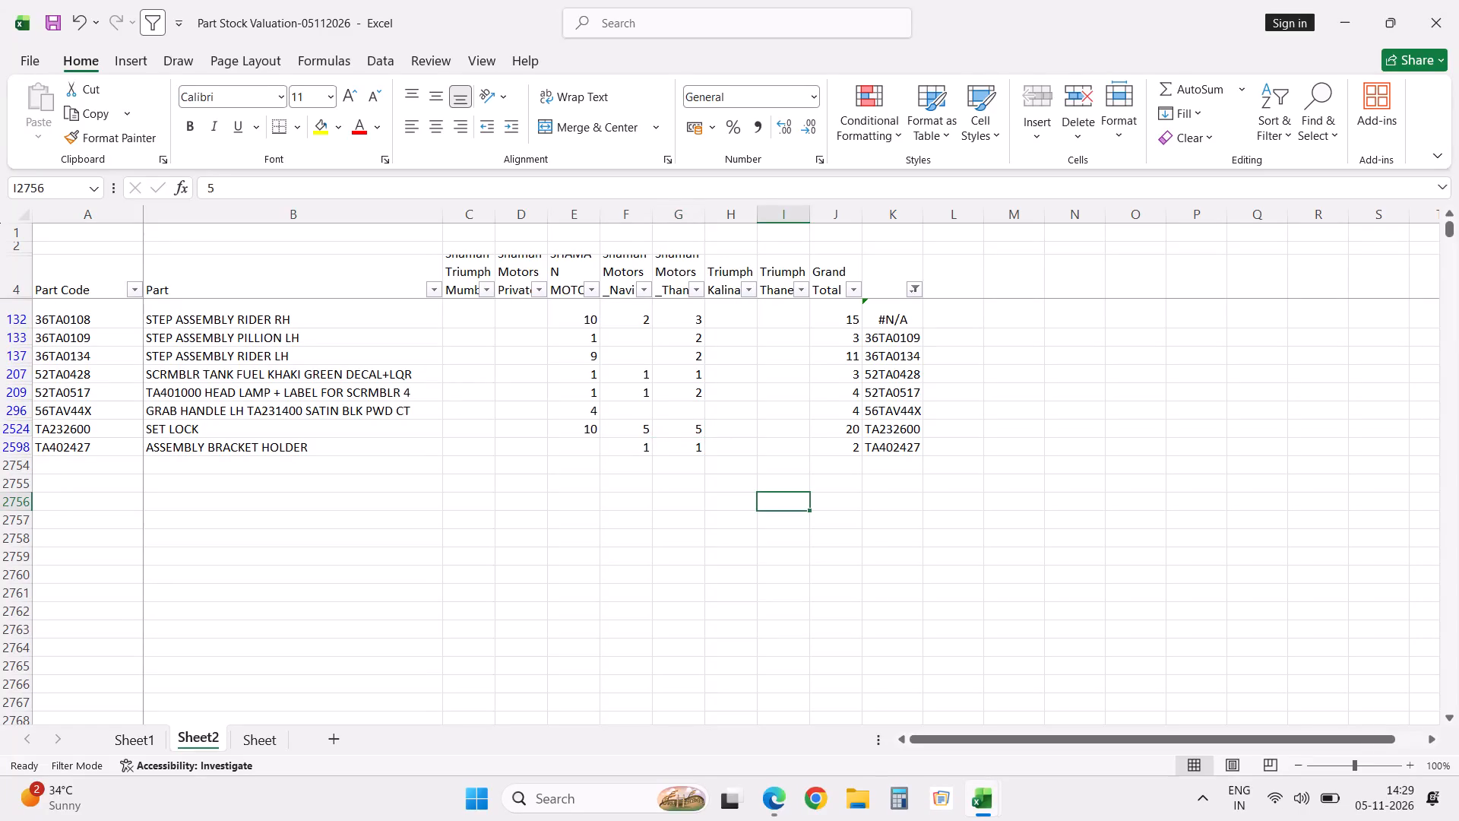
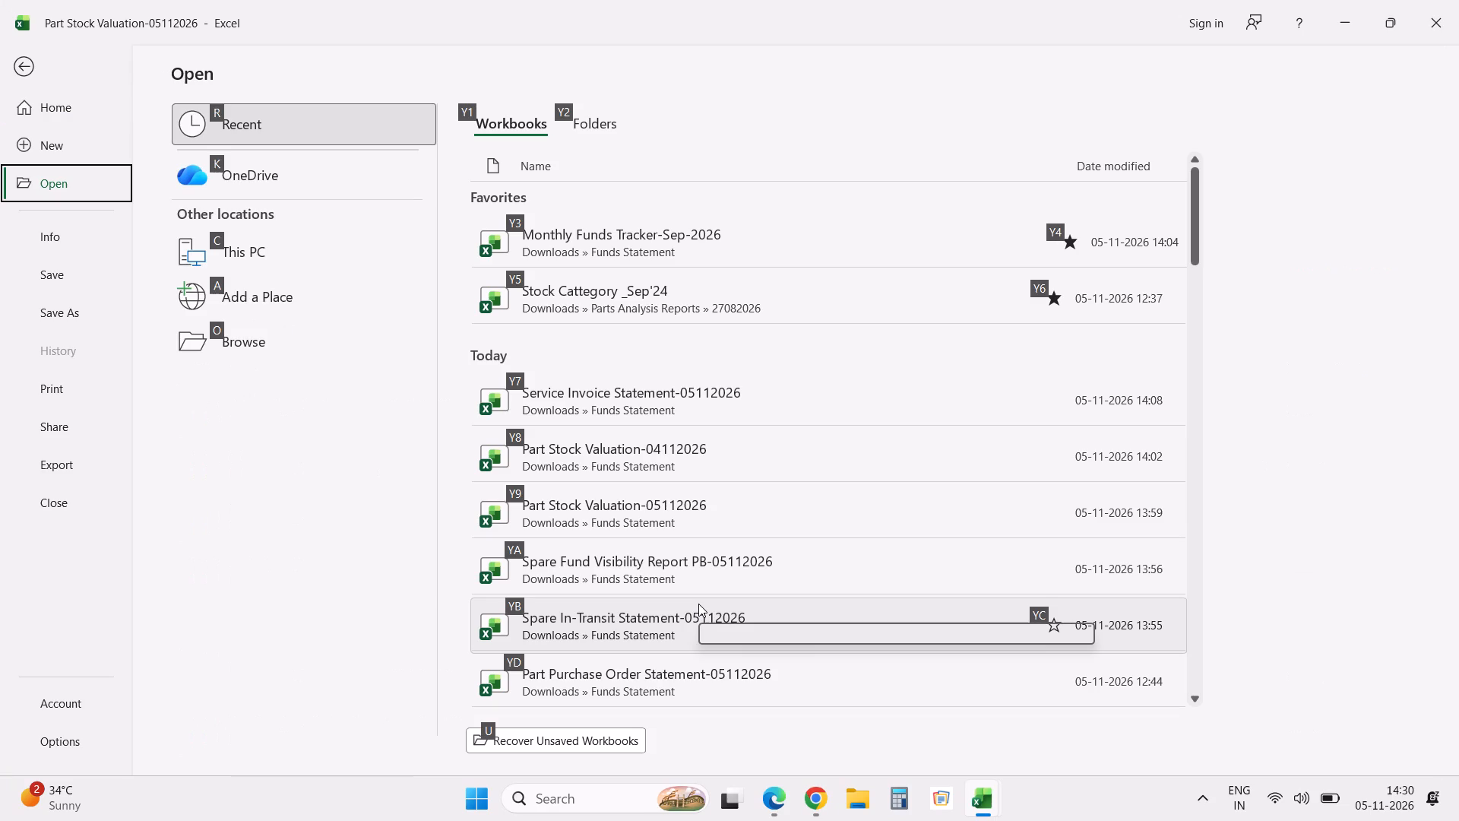
# Open the recent workbook Part Purchase Order Statement-05112026.
pyautogui.click(680, 686)
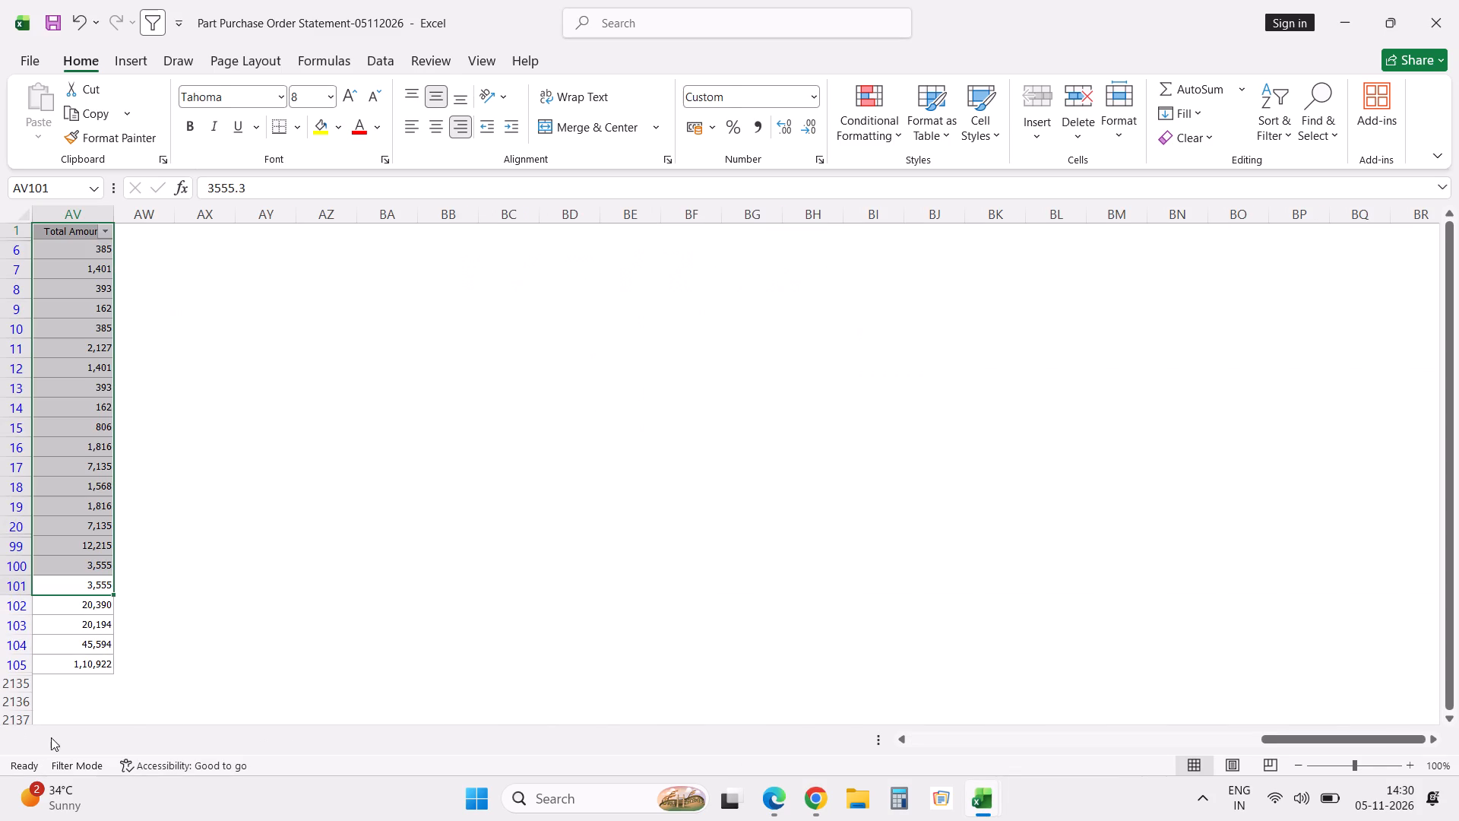
pyautogui.scroll(4, 289, 503)
pyautogui.scroll(-6, 289, 503)
pyautogui.scroll(3, 289, 503)
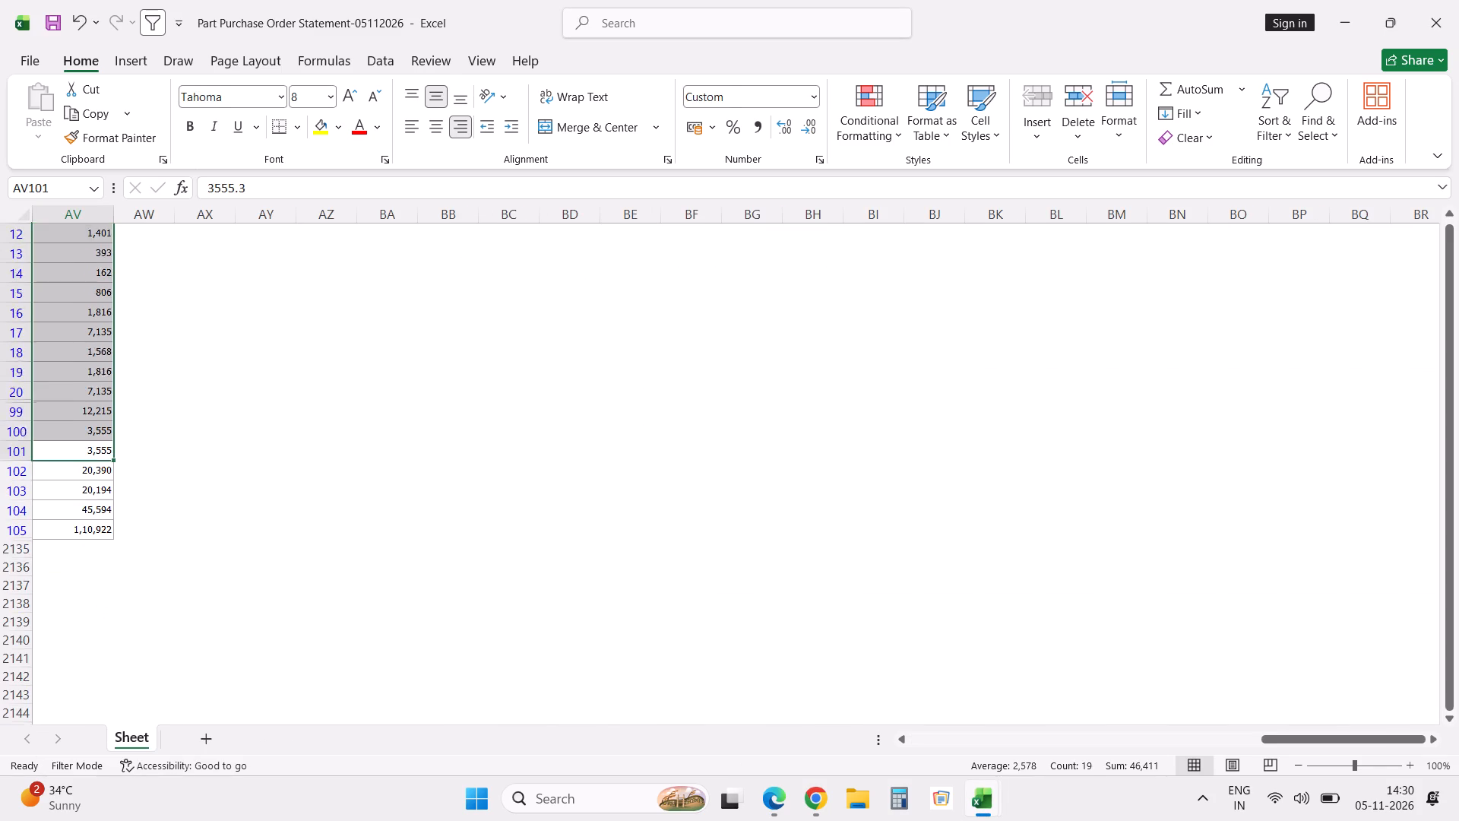
pyautogui.scroll(20, 289, 503)
pyautogui.scroll(7, 289, 503)
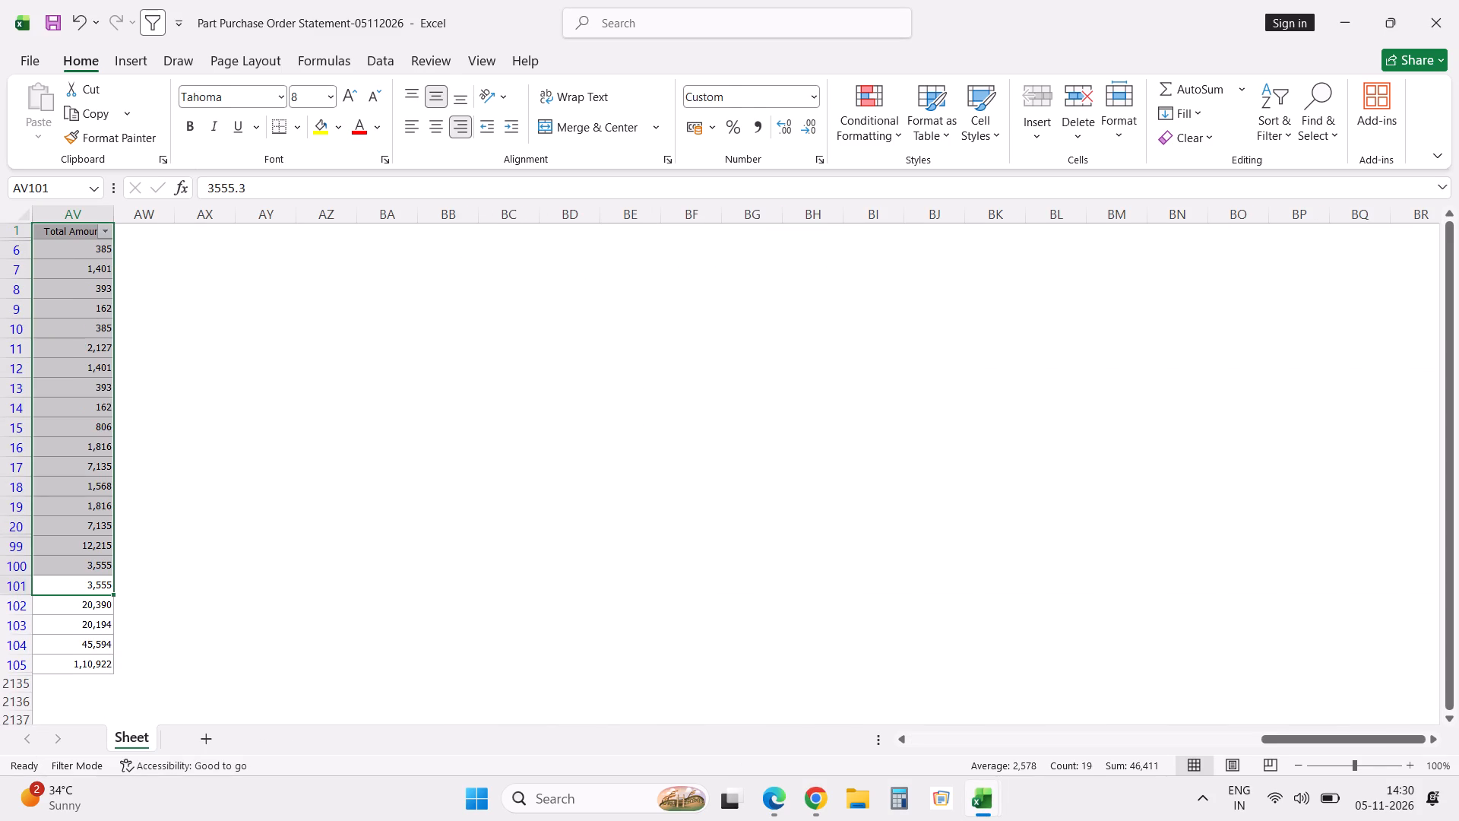
# Freeze the panes at cell AV101 of the purchase order sheet.
pyautogui.hotkey('alt', 'w')
pyautogui.write('ff')
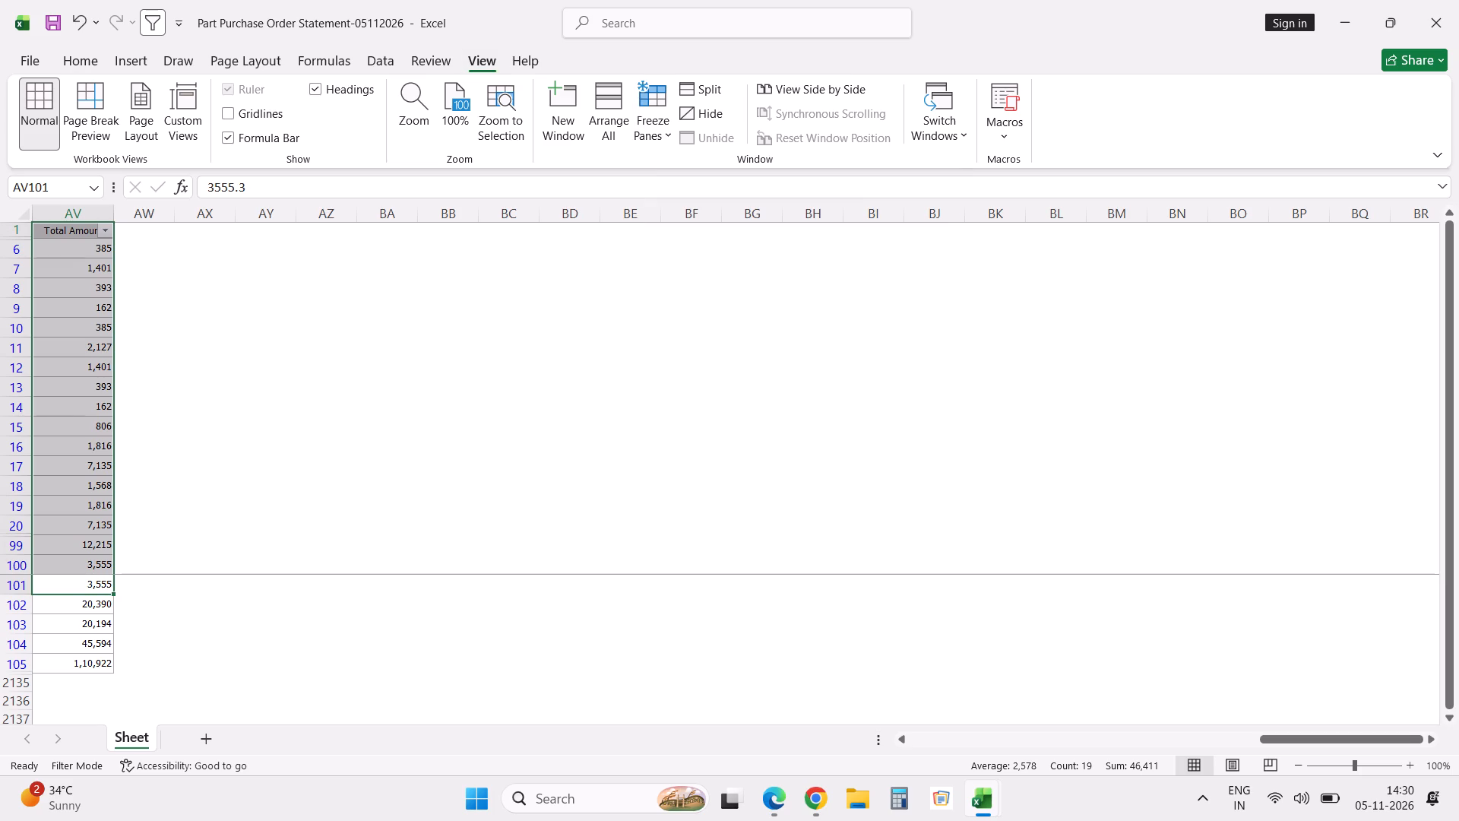
# Clear the old purchase order filters by removing AutoFilter and reapplying it to the header row from Document Name.
pyautogui.press('Left')
pyautogui.press('Left')
pyautogui.press('Left')
pyautogui.press('Left')
pyautogui.press('Left')
pyautogui.press('Left')
pyautogui.press('Left')
pyautogui.press('Left')
pyautogui.press('Left')
pyautogui.press('Left')
pyautogui.press('Left')
pyautogui.press('Left')
pyautogui.press('Left')
pyautogui.press('Left')
pyautogui.press('Left')
pyautogui.press('Left')
pyautogui.press('Left')
pyautogui.press('Left')
pyautogui.press('Left')
pyautogui.press('Left')
pyautogui.press('Left')
pyautogui.press('Left')
pyautogui.press('Left')
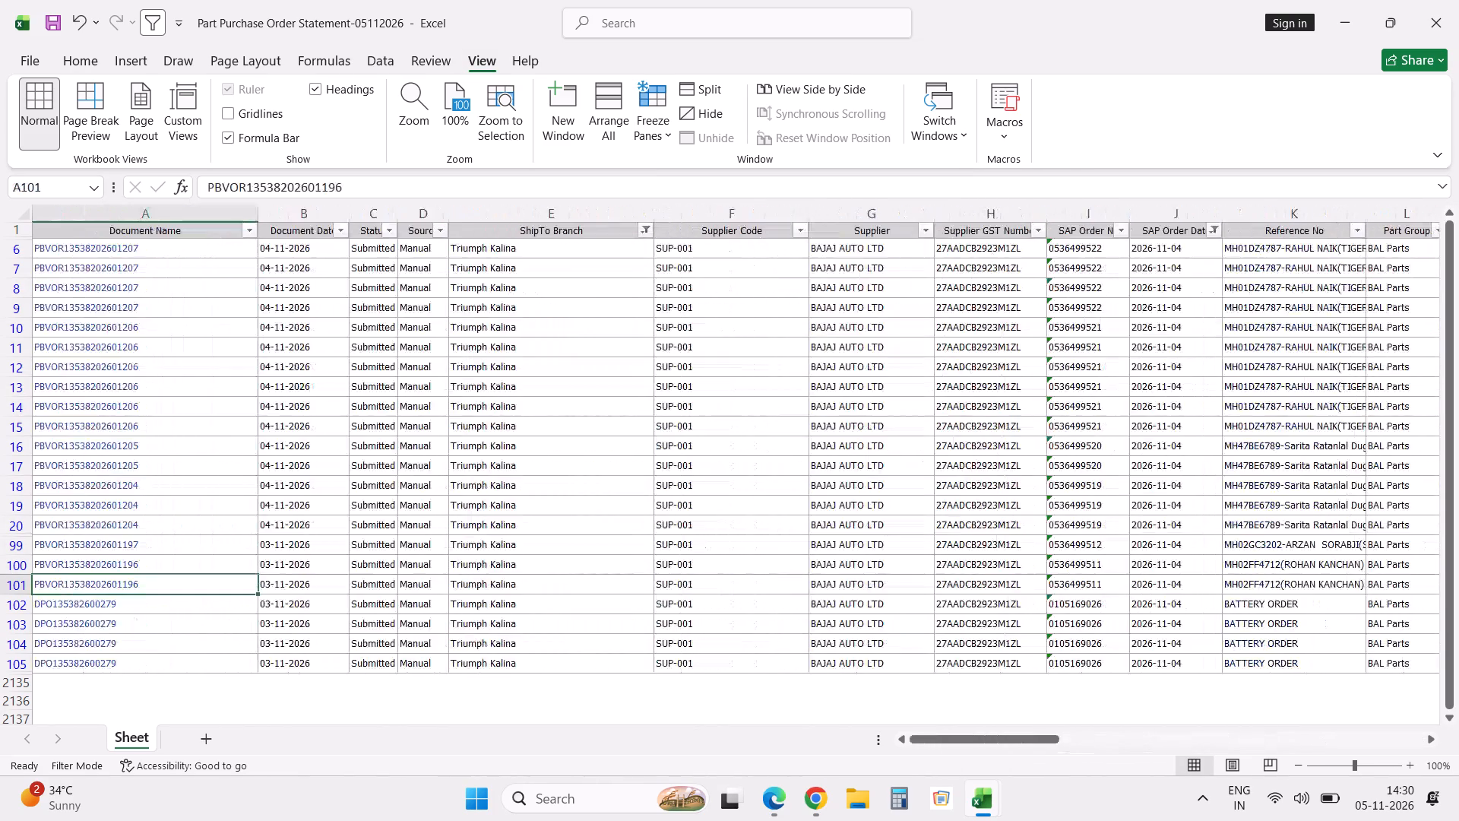
pyautogui.write('dff')
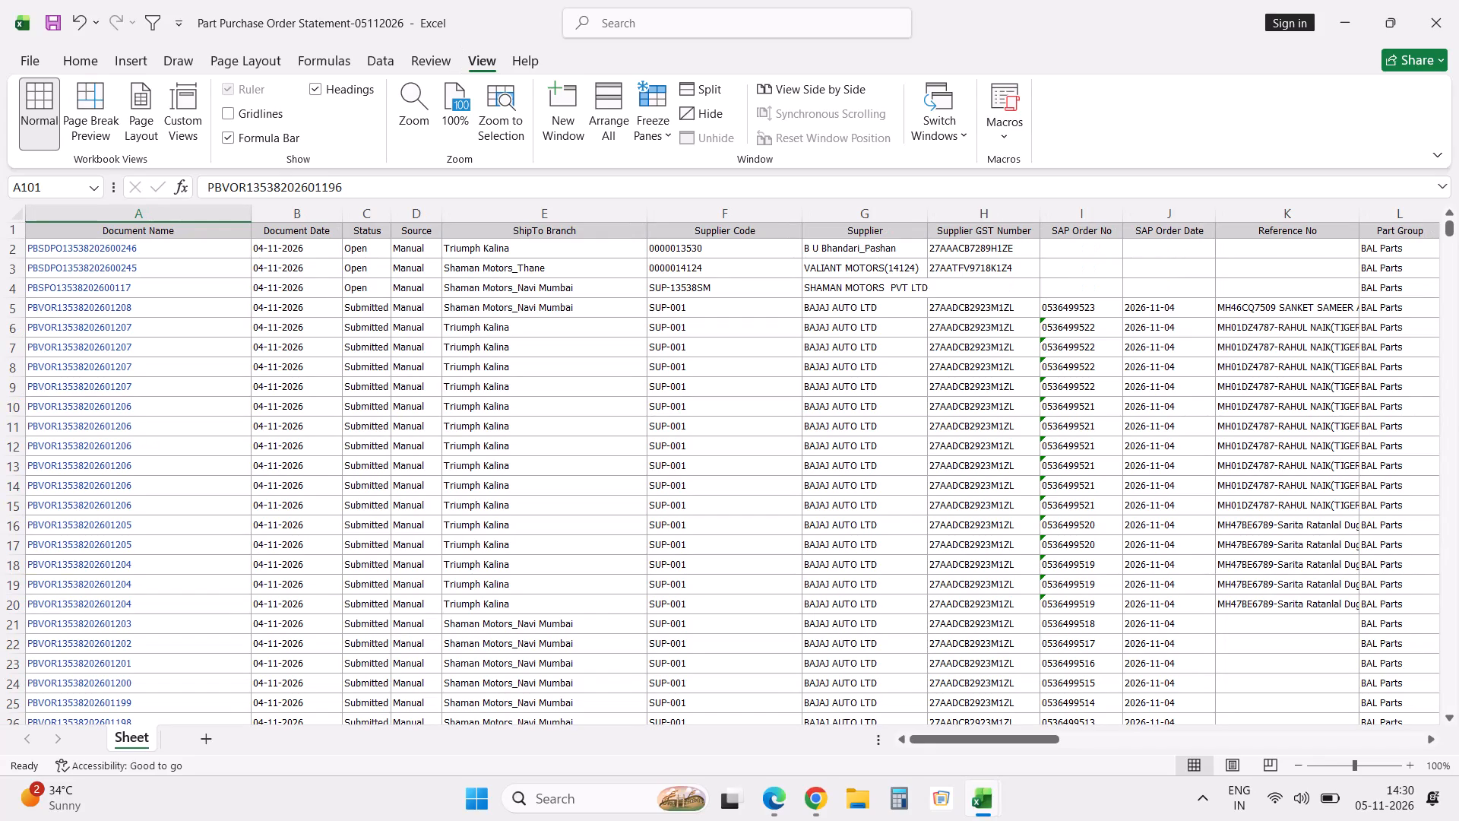
pyautogui.click(195, 309)
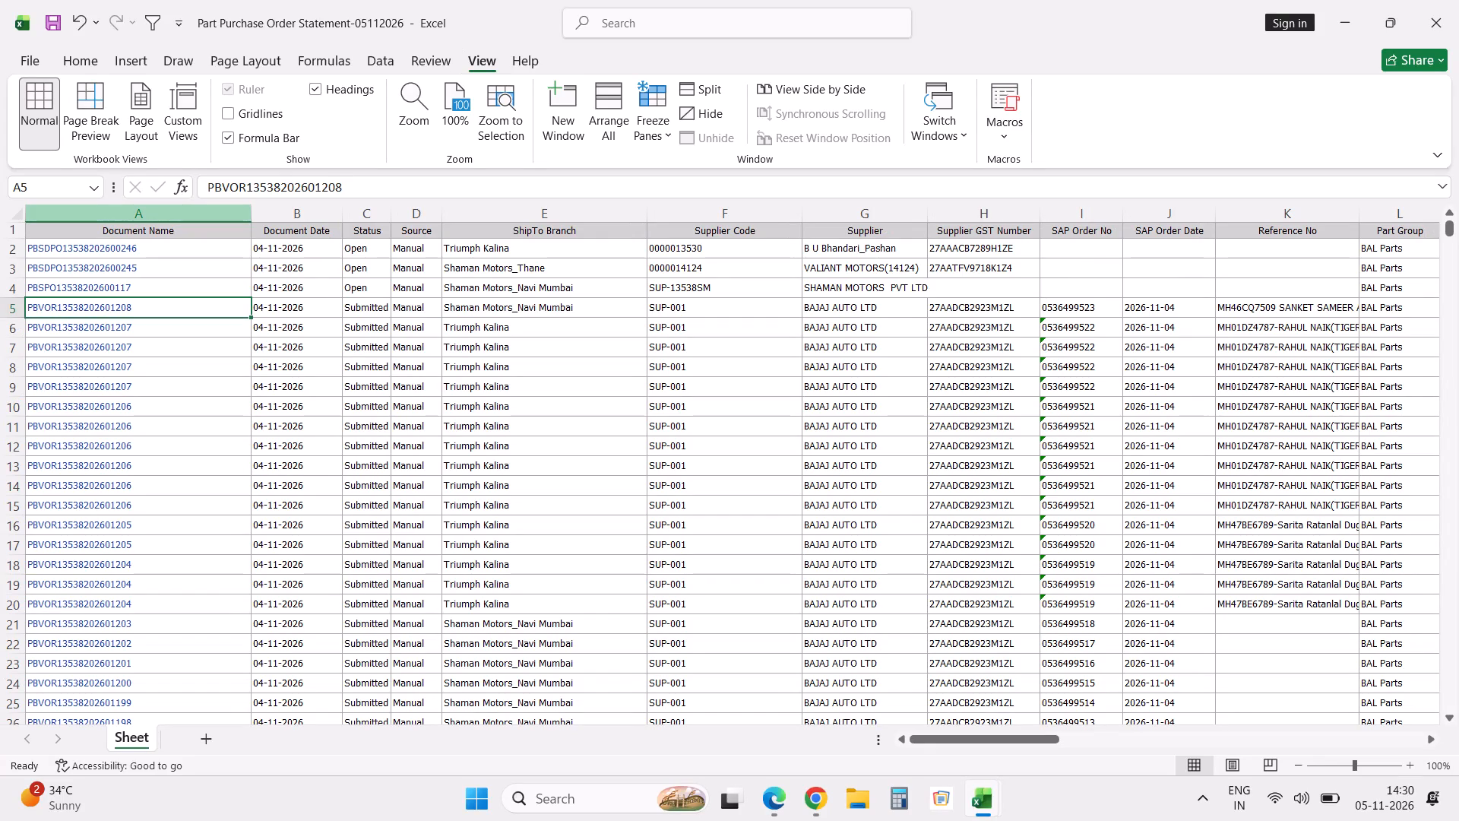
pyautogui.click(199, 230)
pyautogui.hotkey('alt', 'd')
pyautogui.write('ff')
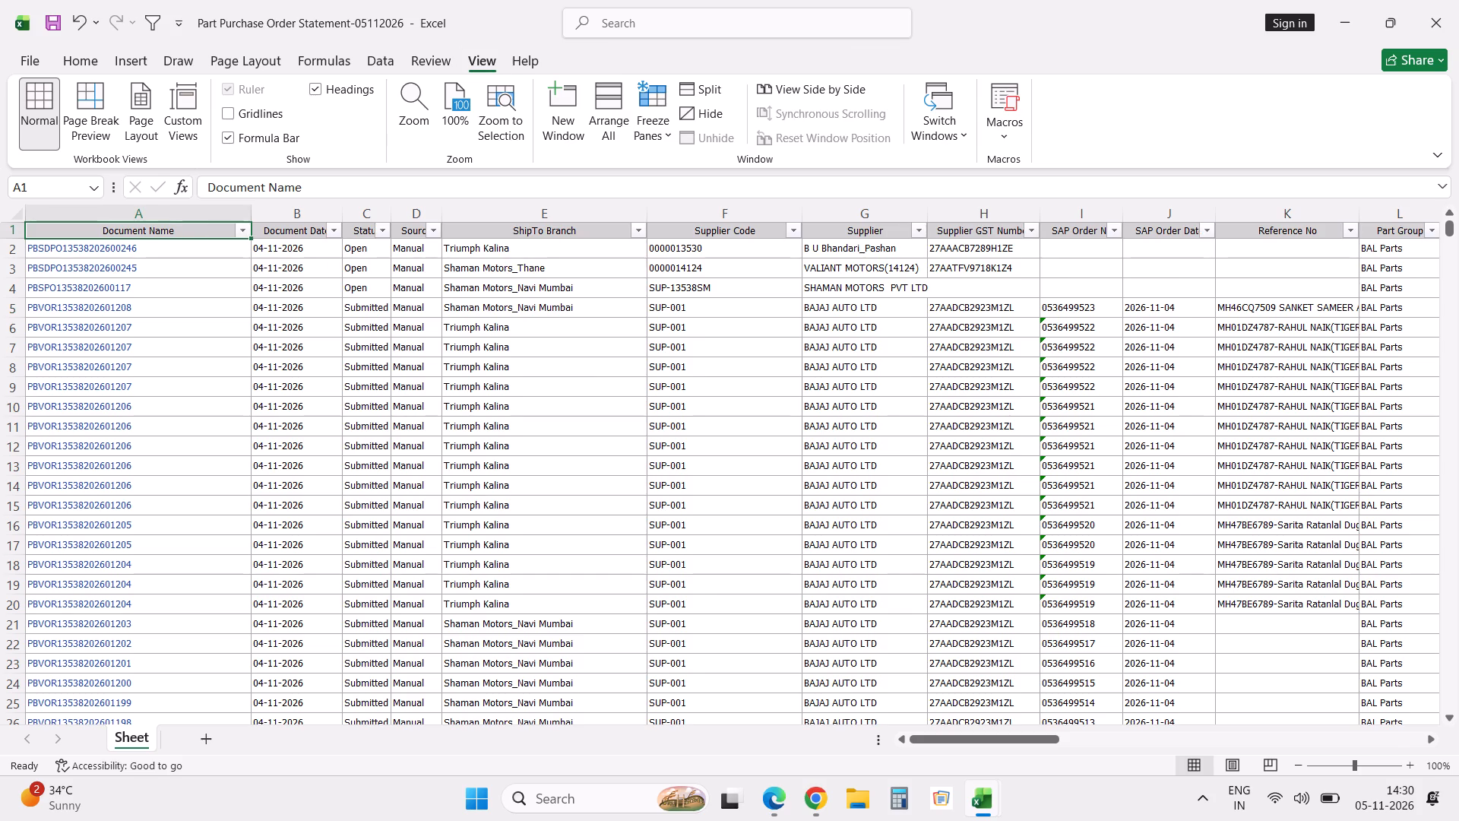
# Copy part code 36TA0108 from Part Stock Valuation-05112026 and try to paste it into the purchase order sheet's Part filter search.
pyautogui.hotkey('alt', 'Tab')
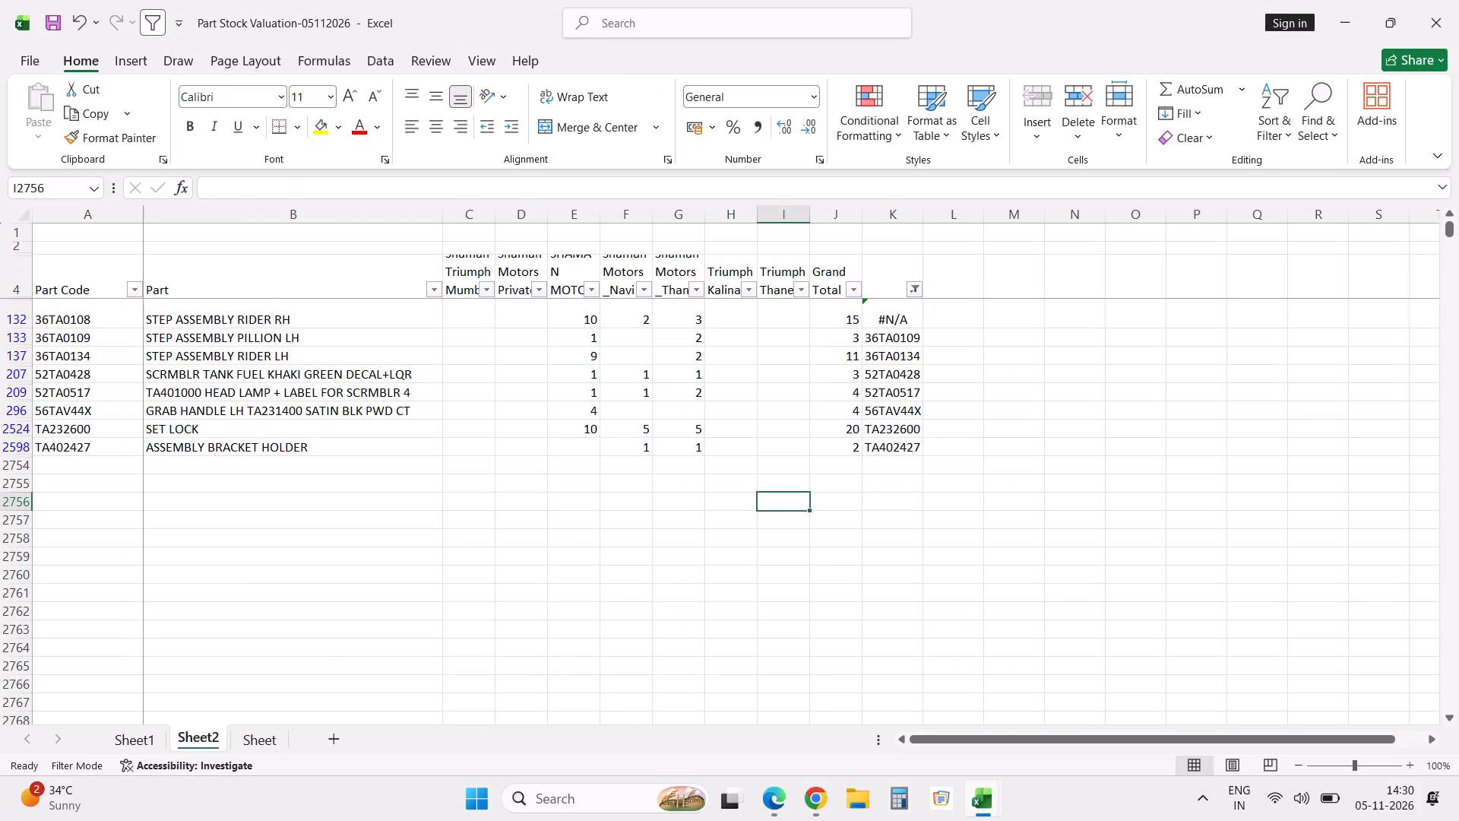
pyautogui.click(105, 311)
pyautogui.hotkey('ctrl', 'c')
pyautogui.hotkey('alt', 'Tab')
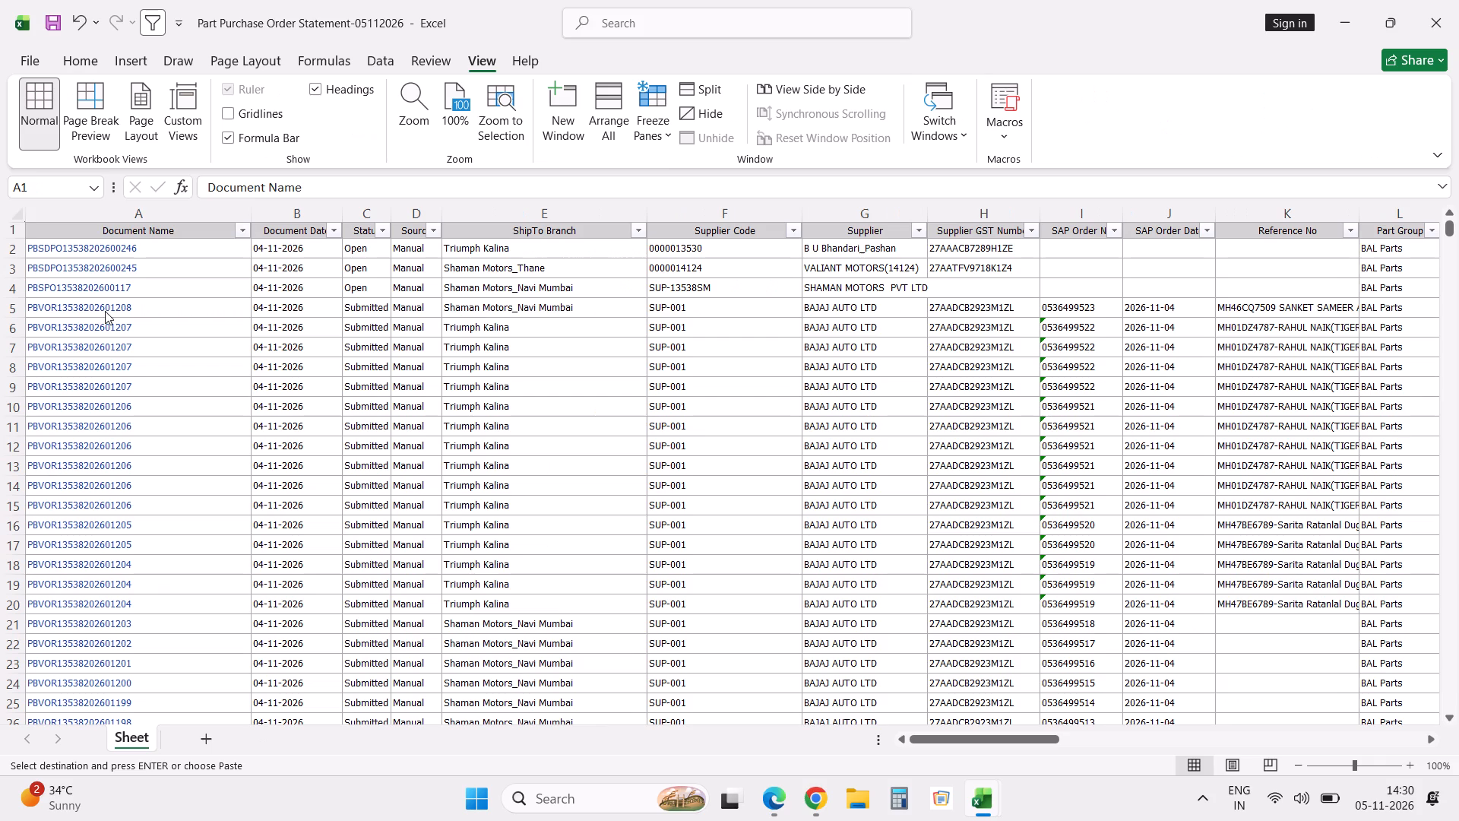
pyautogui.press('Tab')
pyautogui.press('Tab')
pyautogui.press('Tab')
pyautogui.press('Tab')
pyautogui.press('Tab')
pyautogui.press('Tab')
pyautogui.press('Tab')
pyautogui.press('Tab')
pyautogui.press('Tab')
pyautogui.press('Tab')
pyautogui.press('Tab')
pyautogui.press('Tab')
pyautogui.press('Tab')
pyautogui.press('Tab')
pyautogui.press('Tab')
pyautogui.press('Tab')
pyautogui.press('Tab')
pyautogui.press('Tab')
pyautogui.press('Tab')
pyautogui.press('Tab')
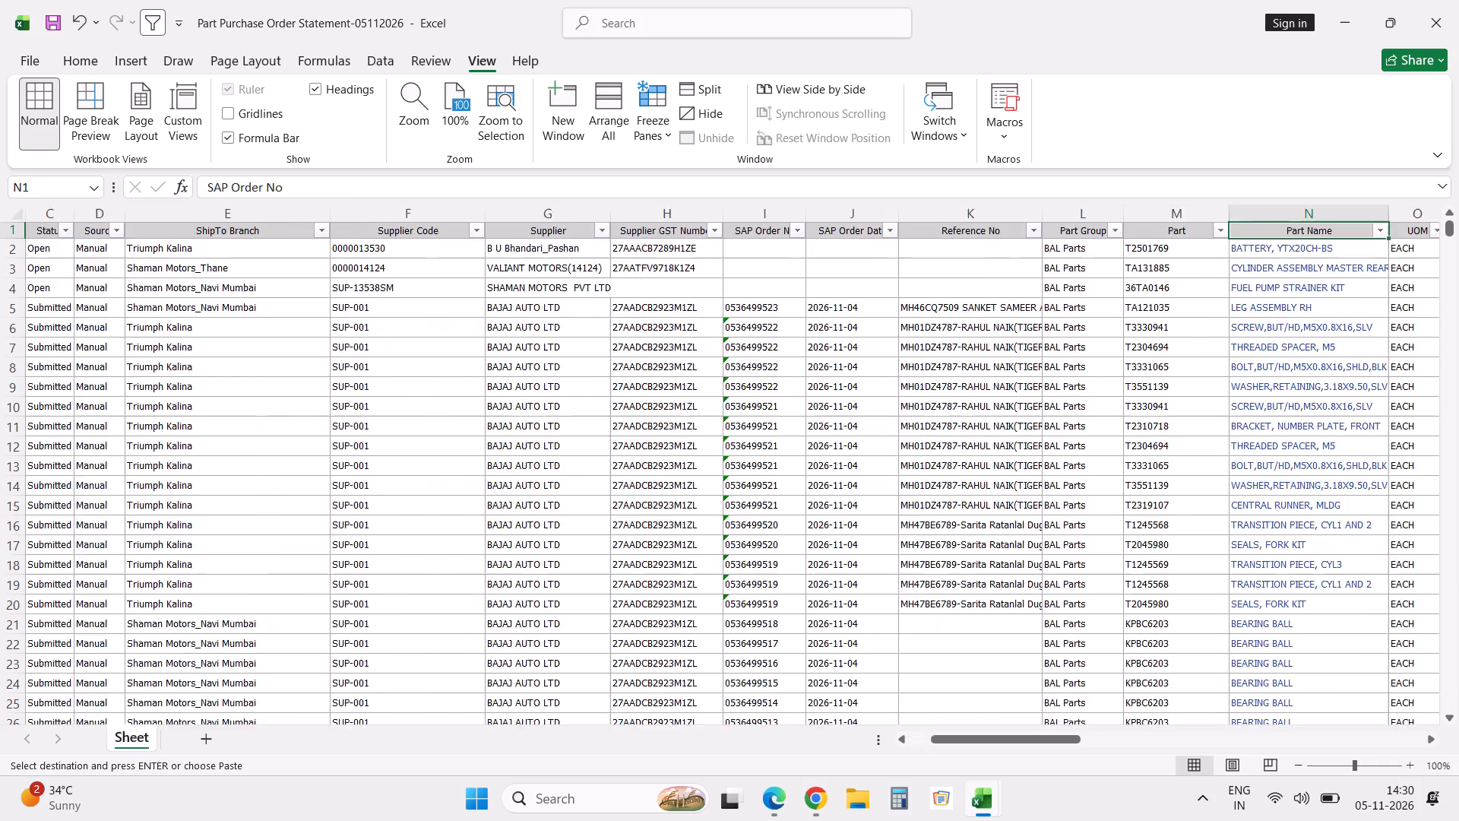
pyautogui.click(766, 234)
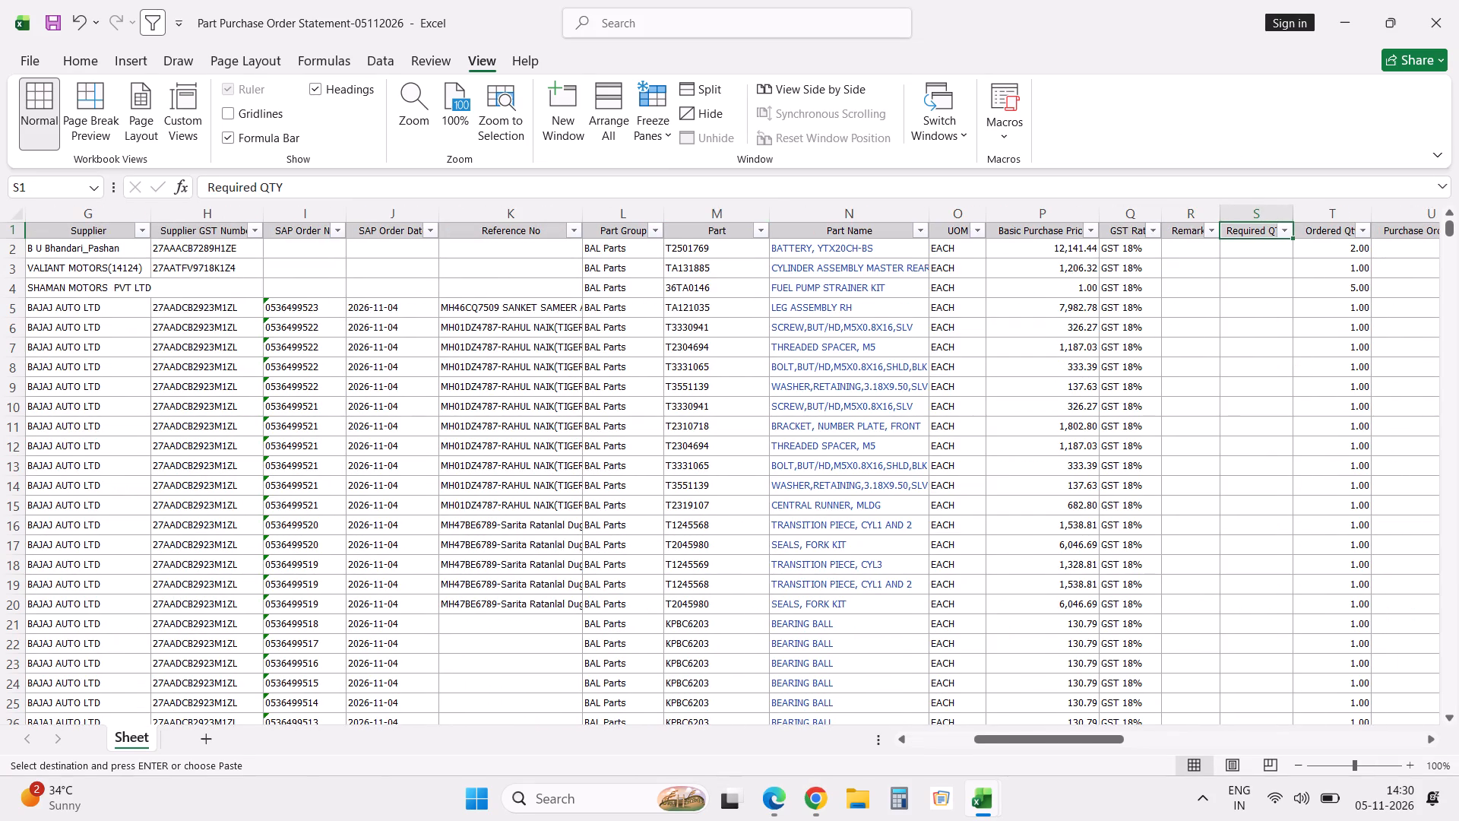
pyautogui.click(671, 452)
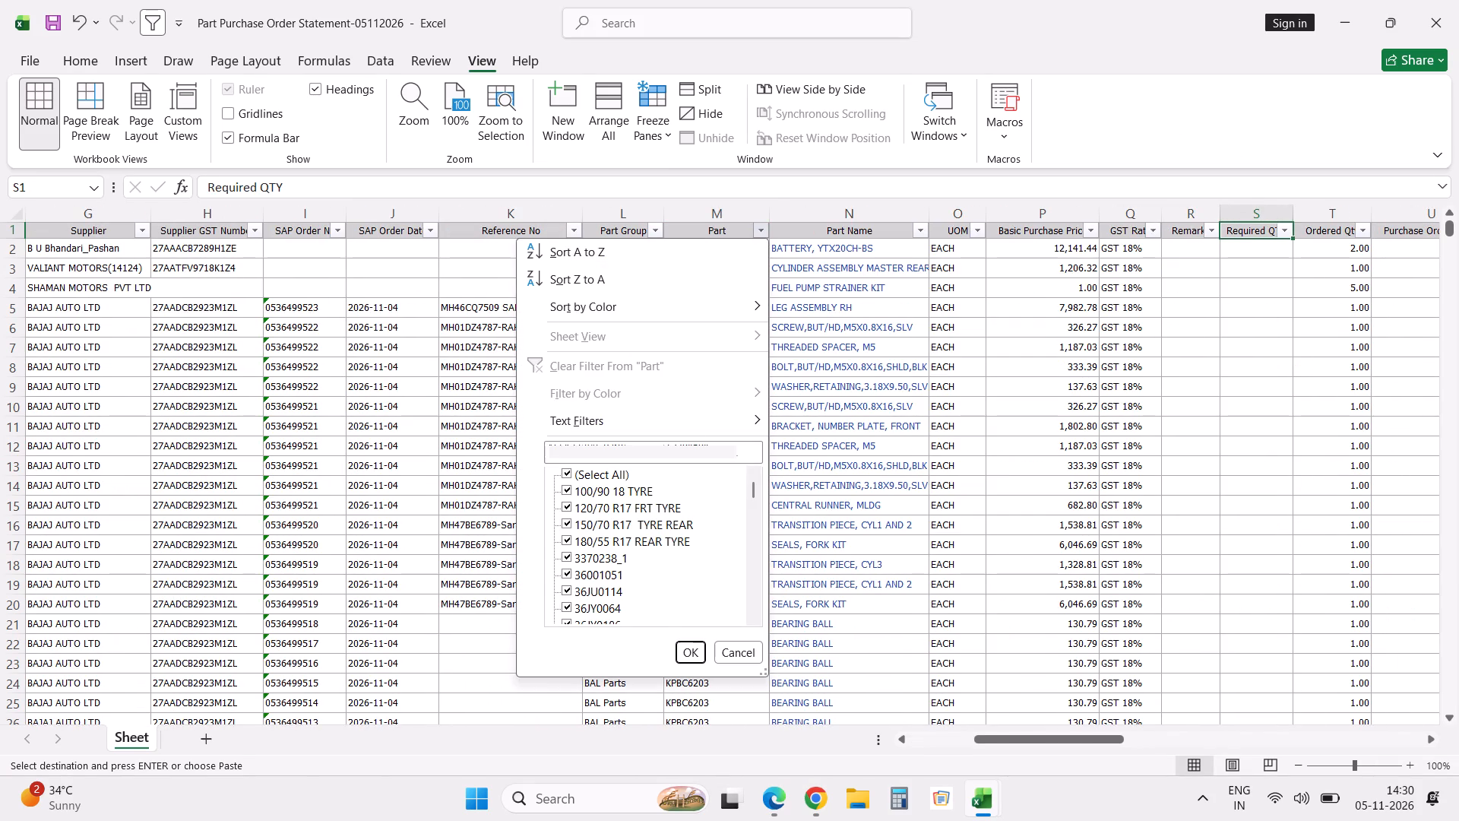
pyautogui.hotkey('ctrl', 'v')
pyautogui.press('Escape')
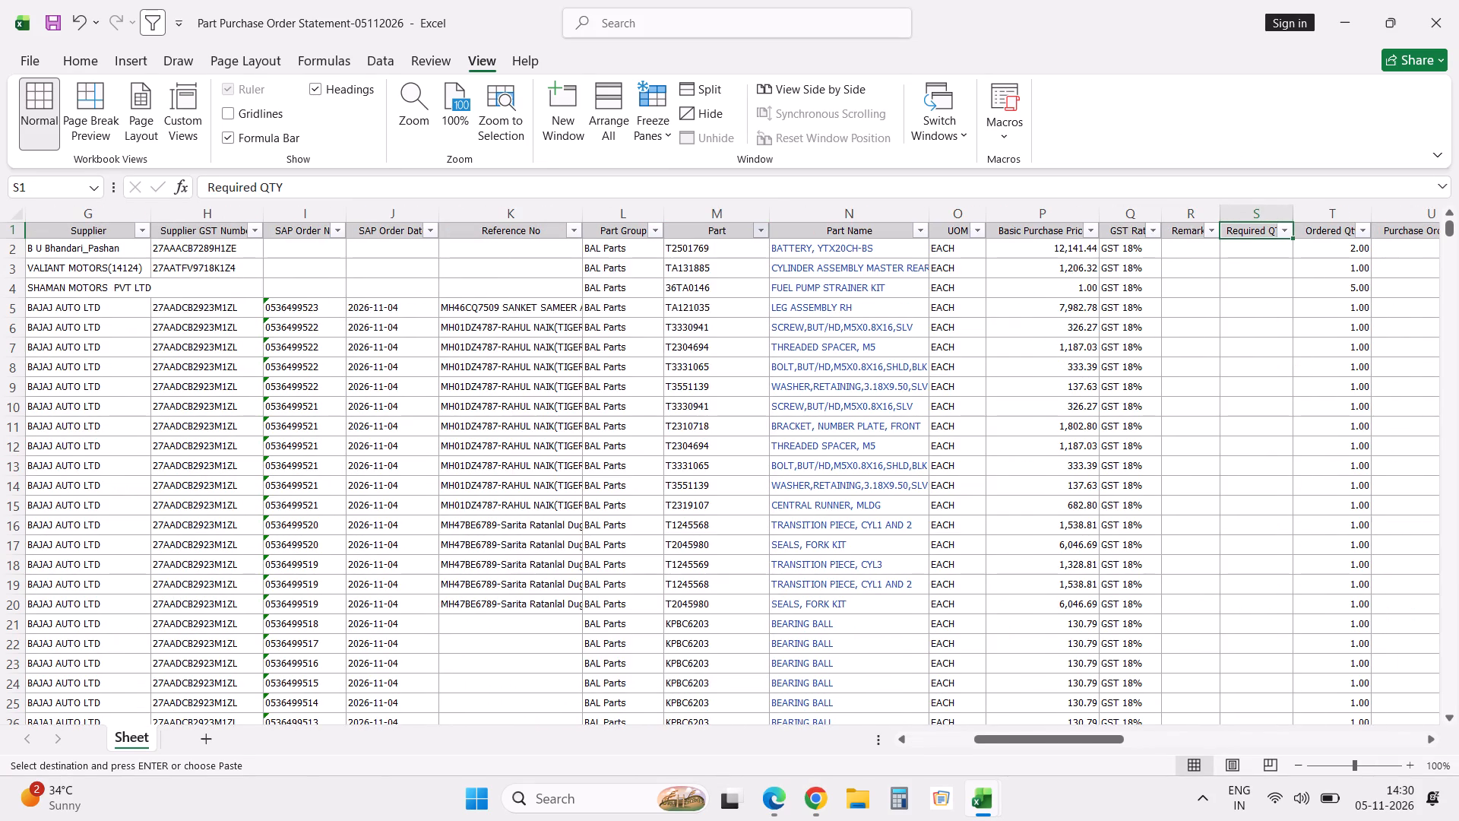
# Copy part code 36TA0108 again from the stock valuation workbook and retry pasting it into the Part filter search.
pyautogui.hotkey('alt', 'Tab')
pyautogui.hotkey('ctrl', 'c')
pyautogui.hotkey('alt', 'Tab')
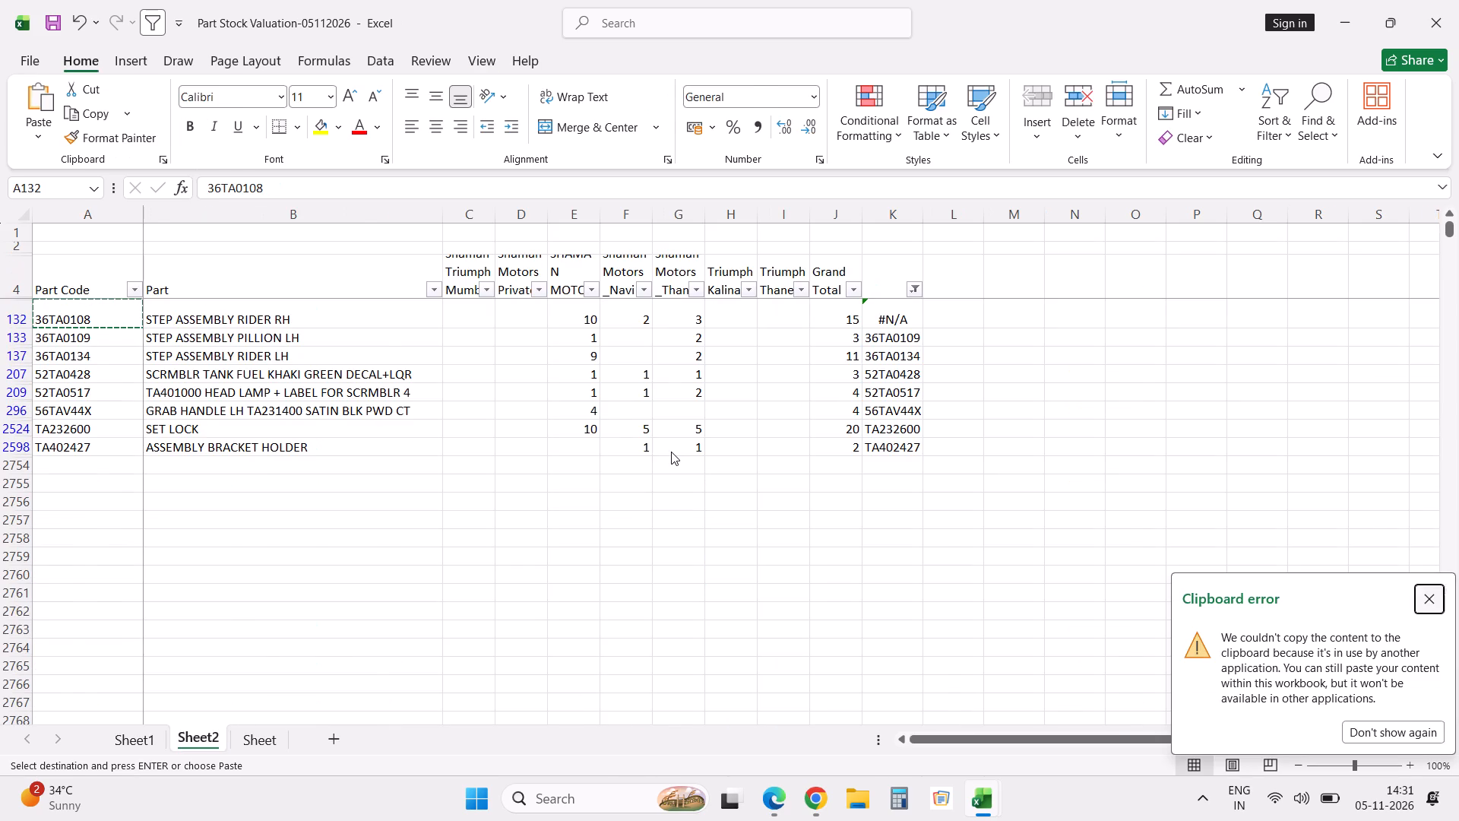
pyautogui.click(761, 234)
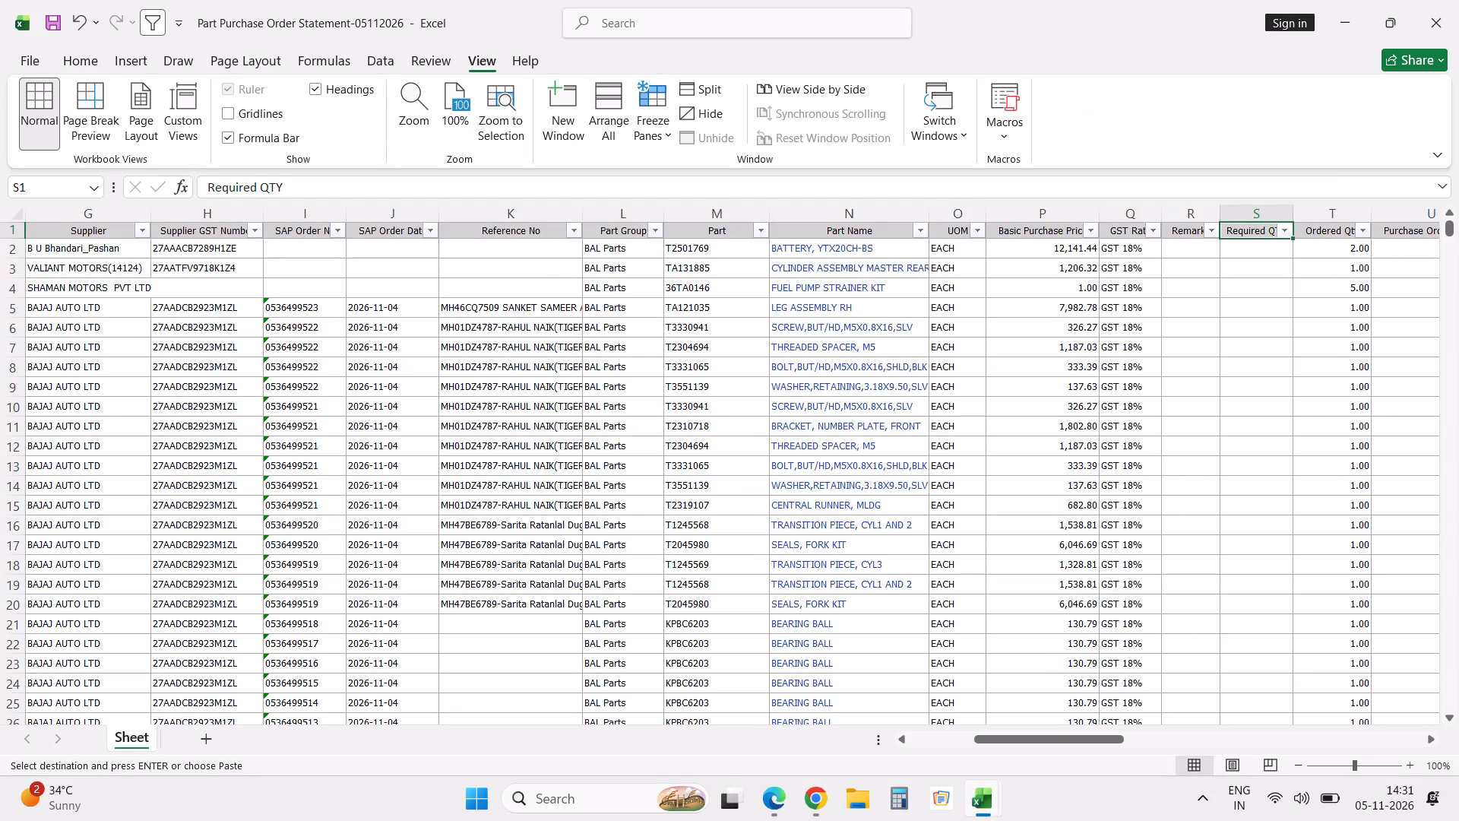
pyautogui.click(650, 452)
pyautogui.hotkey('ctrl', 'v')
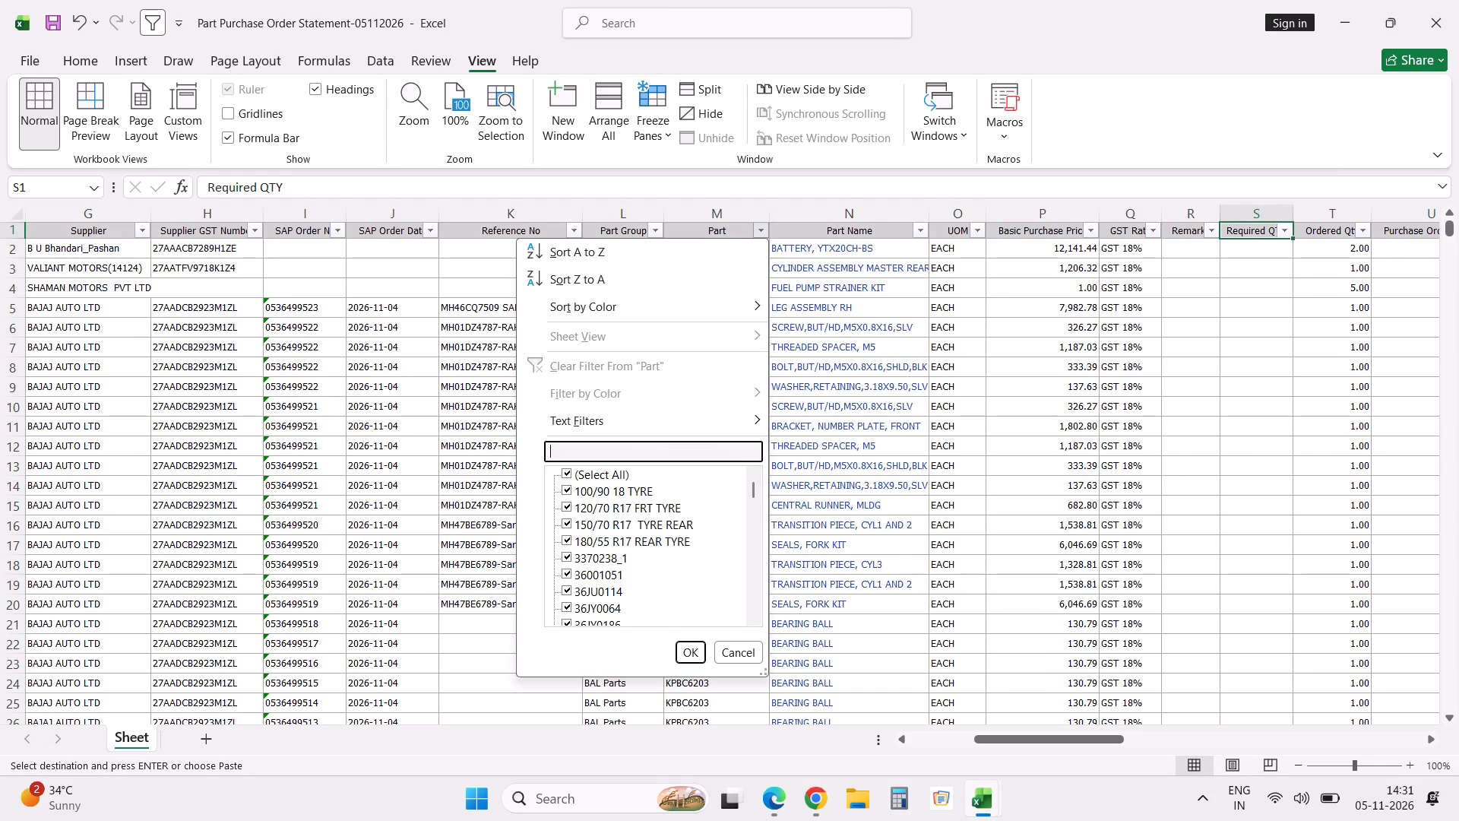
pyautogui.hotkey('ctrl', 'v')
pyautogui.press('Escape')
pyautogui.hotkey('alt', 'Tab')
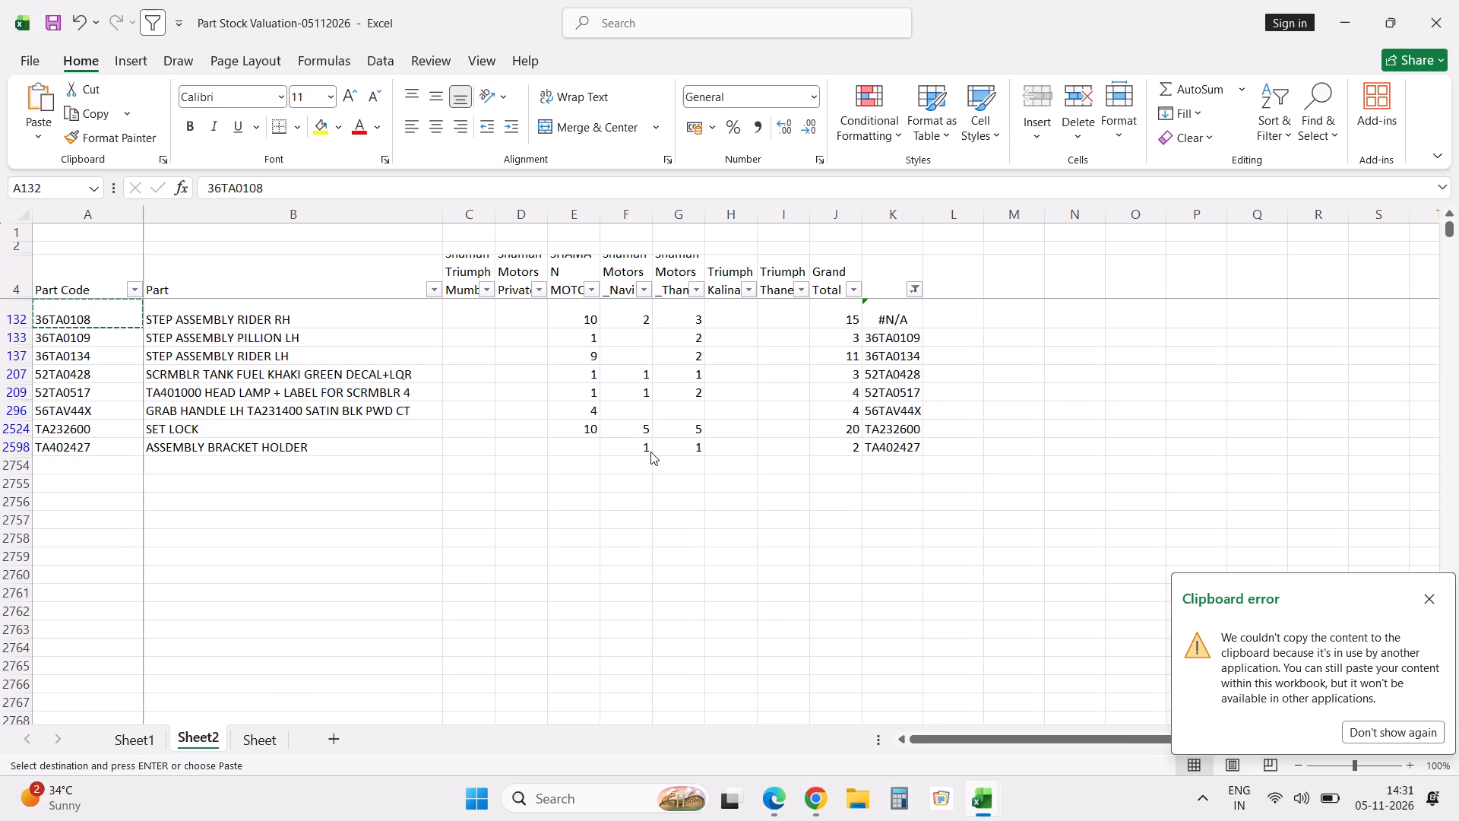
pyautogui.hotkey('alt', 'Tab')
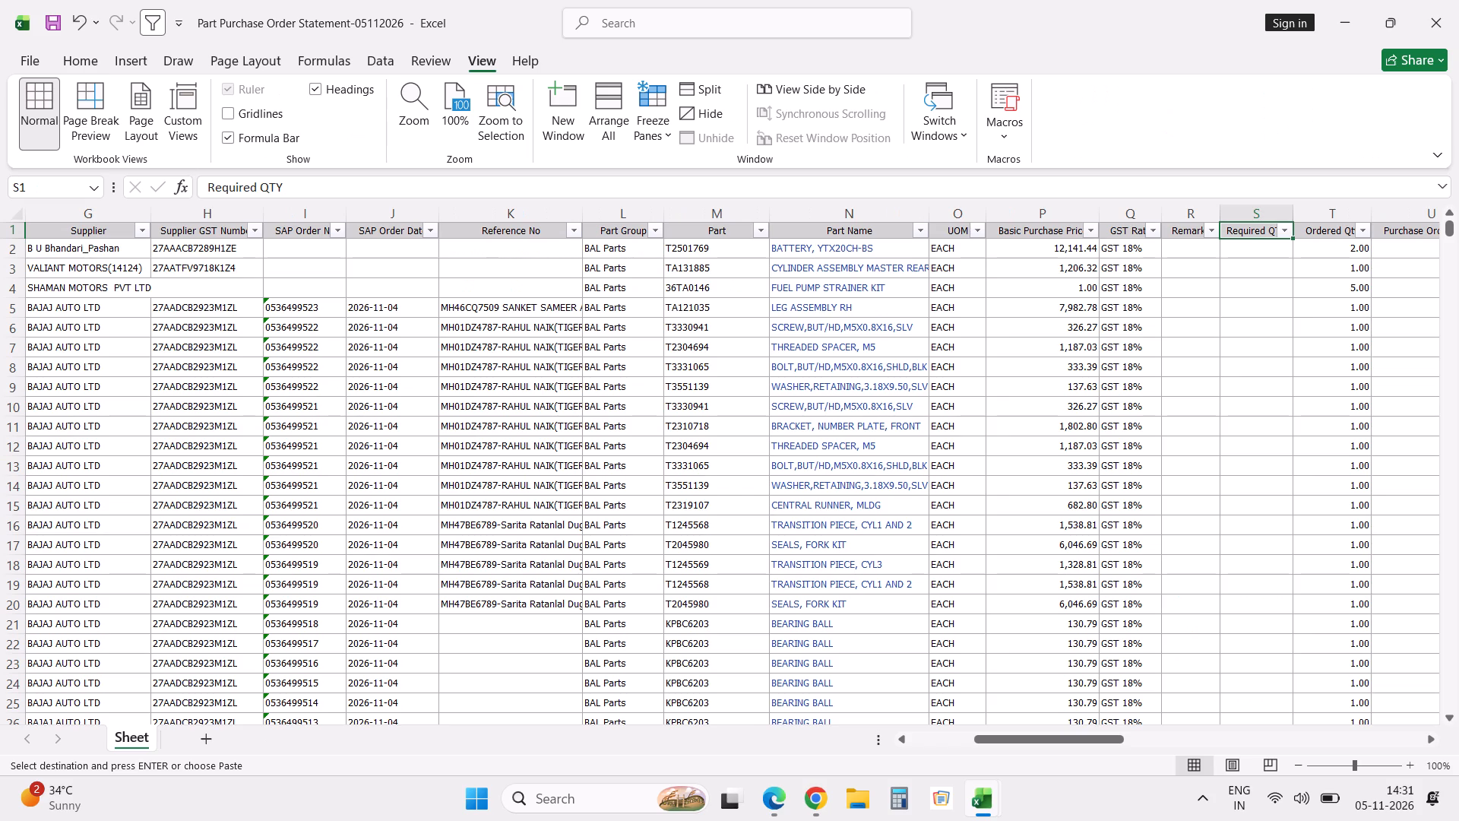
# Filter the purchase order sheet's Part column by the search text 6TA010.
pyautogui.click(761, 225)
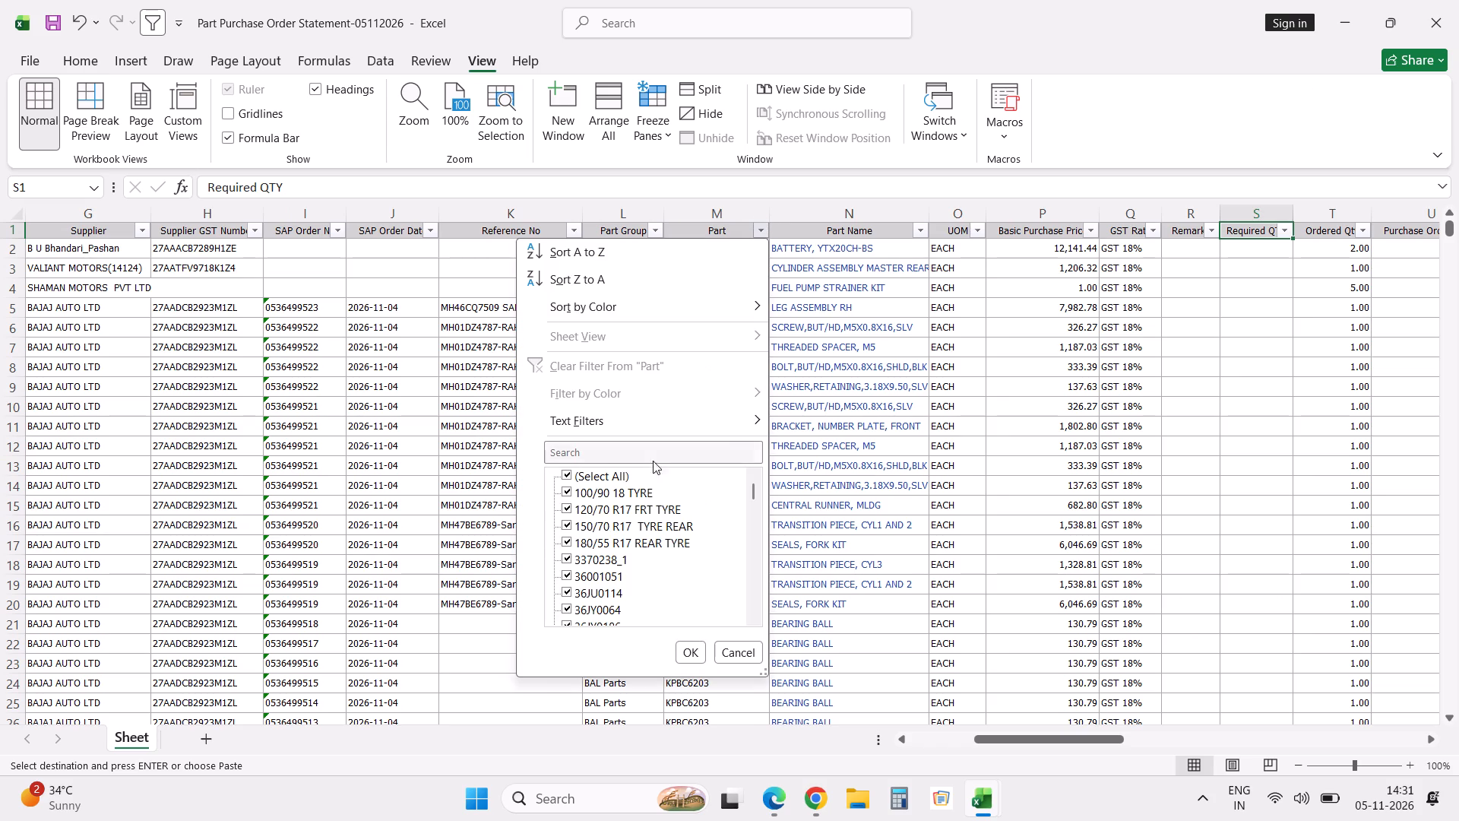
pyautogui.click(657, 451)
pyautogui.press('6')
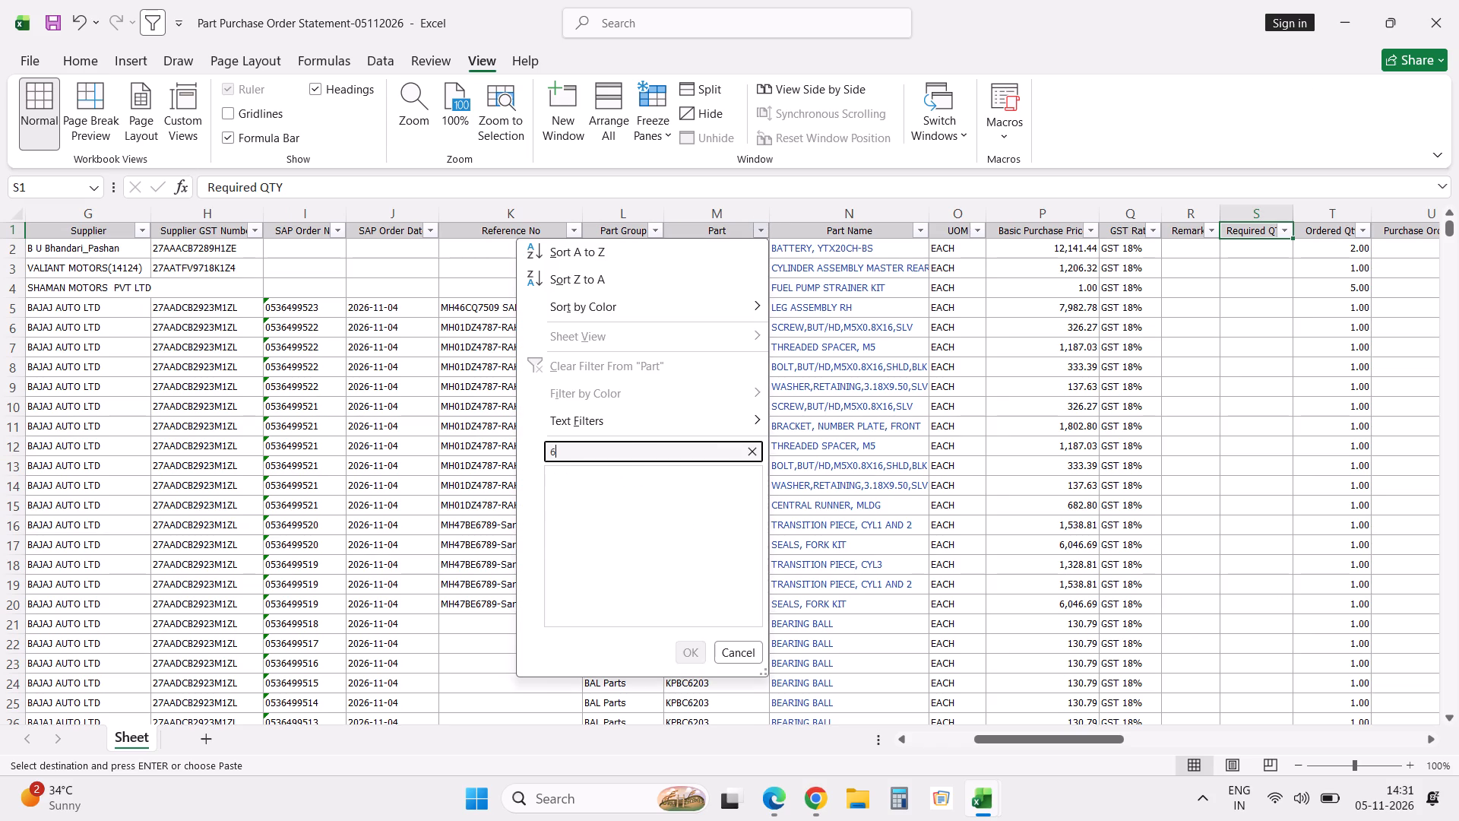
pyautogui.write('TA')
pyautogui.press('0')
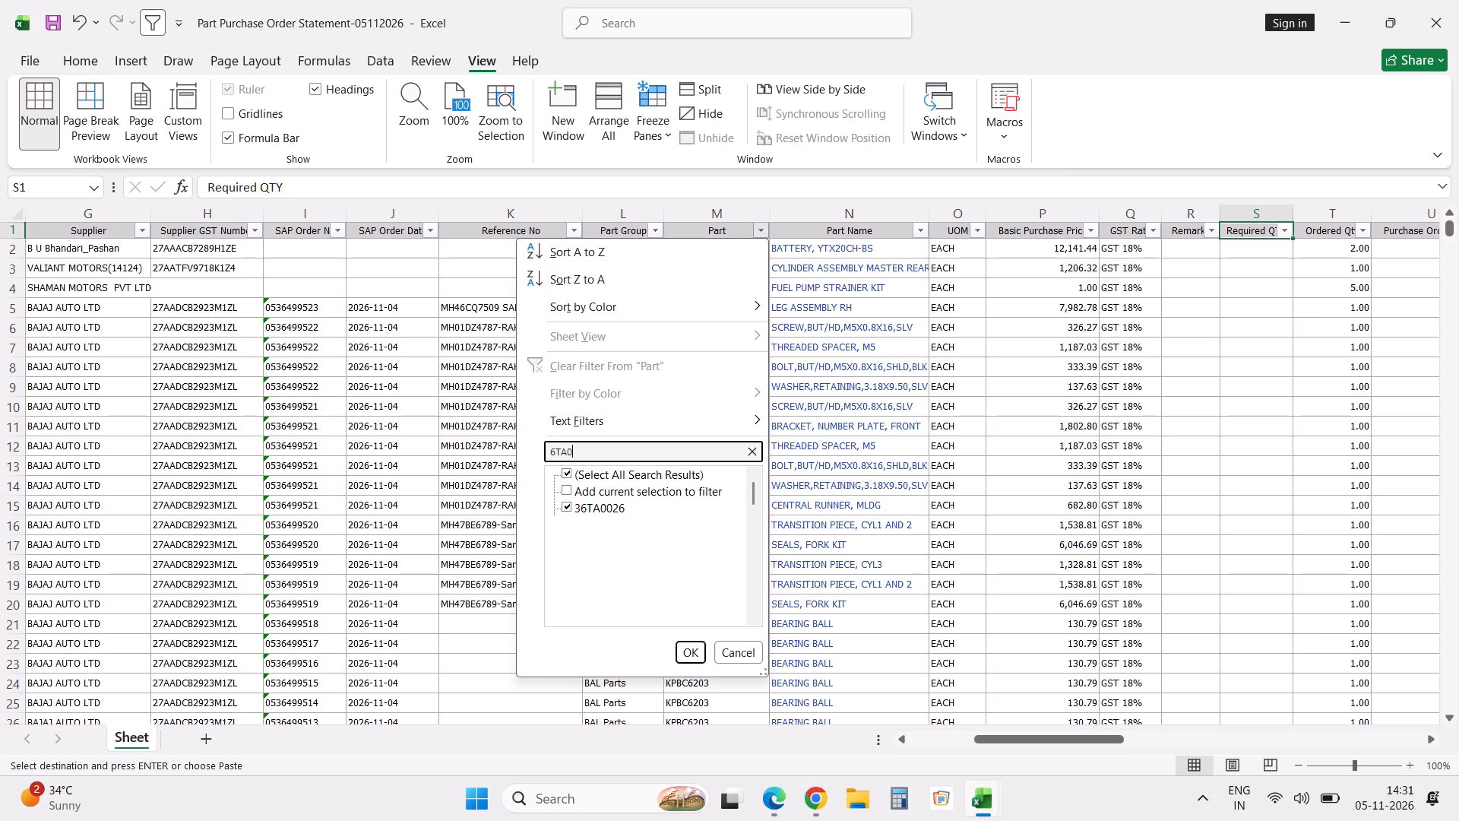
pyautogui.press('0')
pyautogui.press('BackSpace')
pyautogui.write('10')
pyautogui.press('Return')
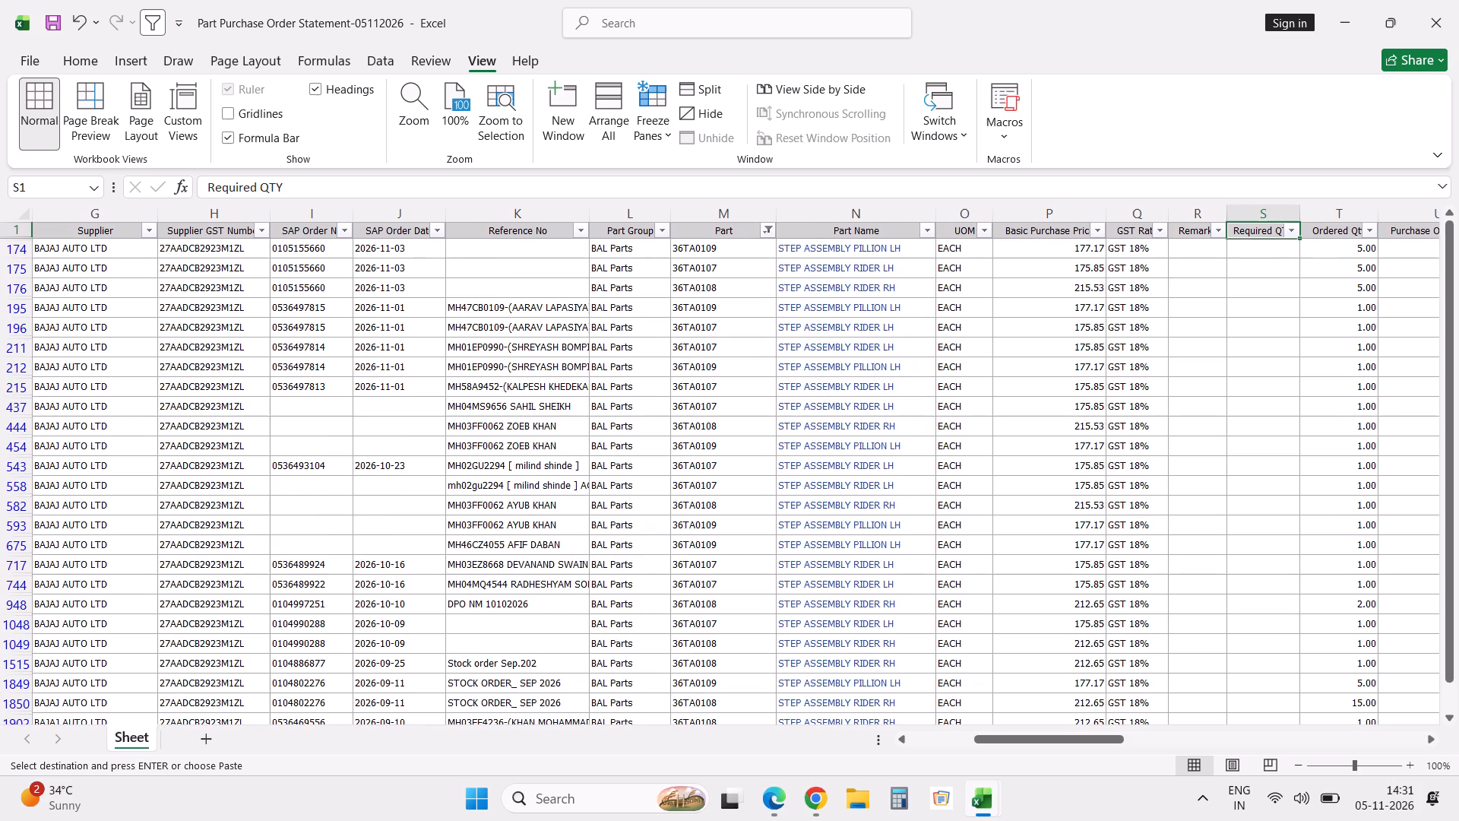
# Filter the Part Name column to show only STEP ASSEMBLY RIDER RH.
pyautogui.click(900, 293)
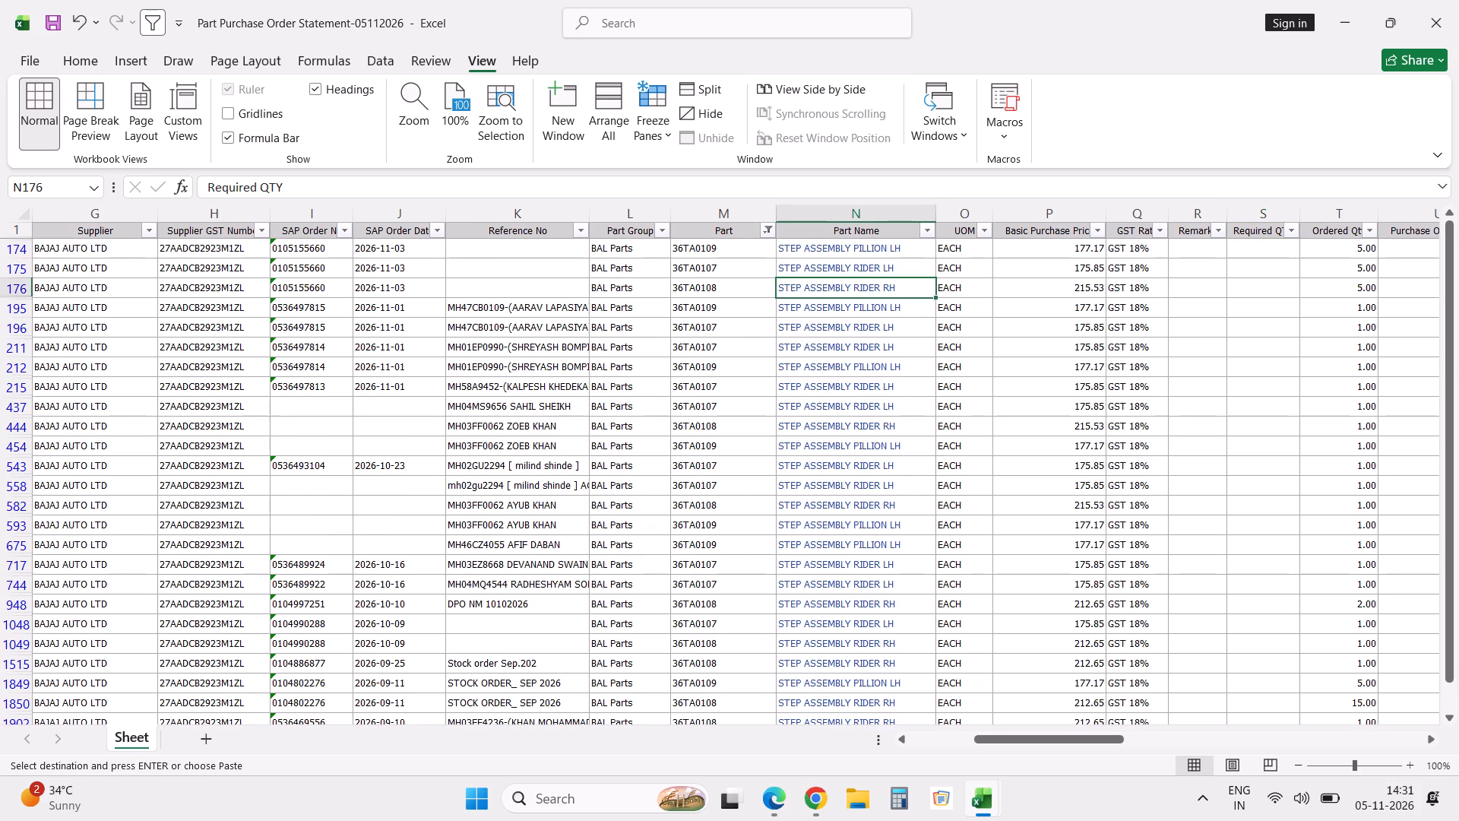
pyautogui.click(930, 229)
pyautogui.click(774, 471)
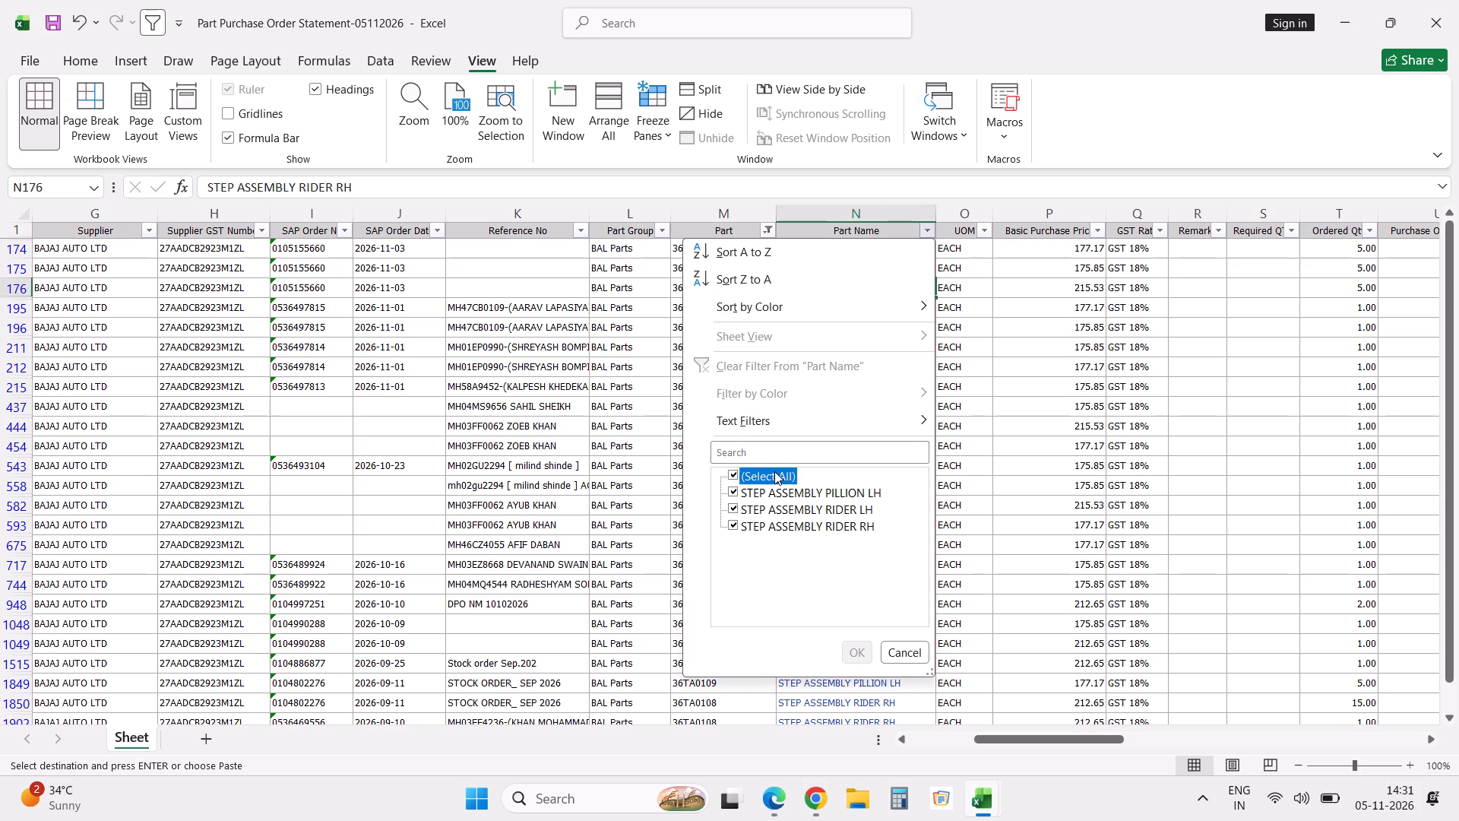
pyautogui.click(796, 523)
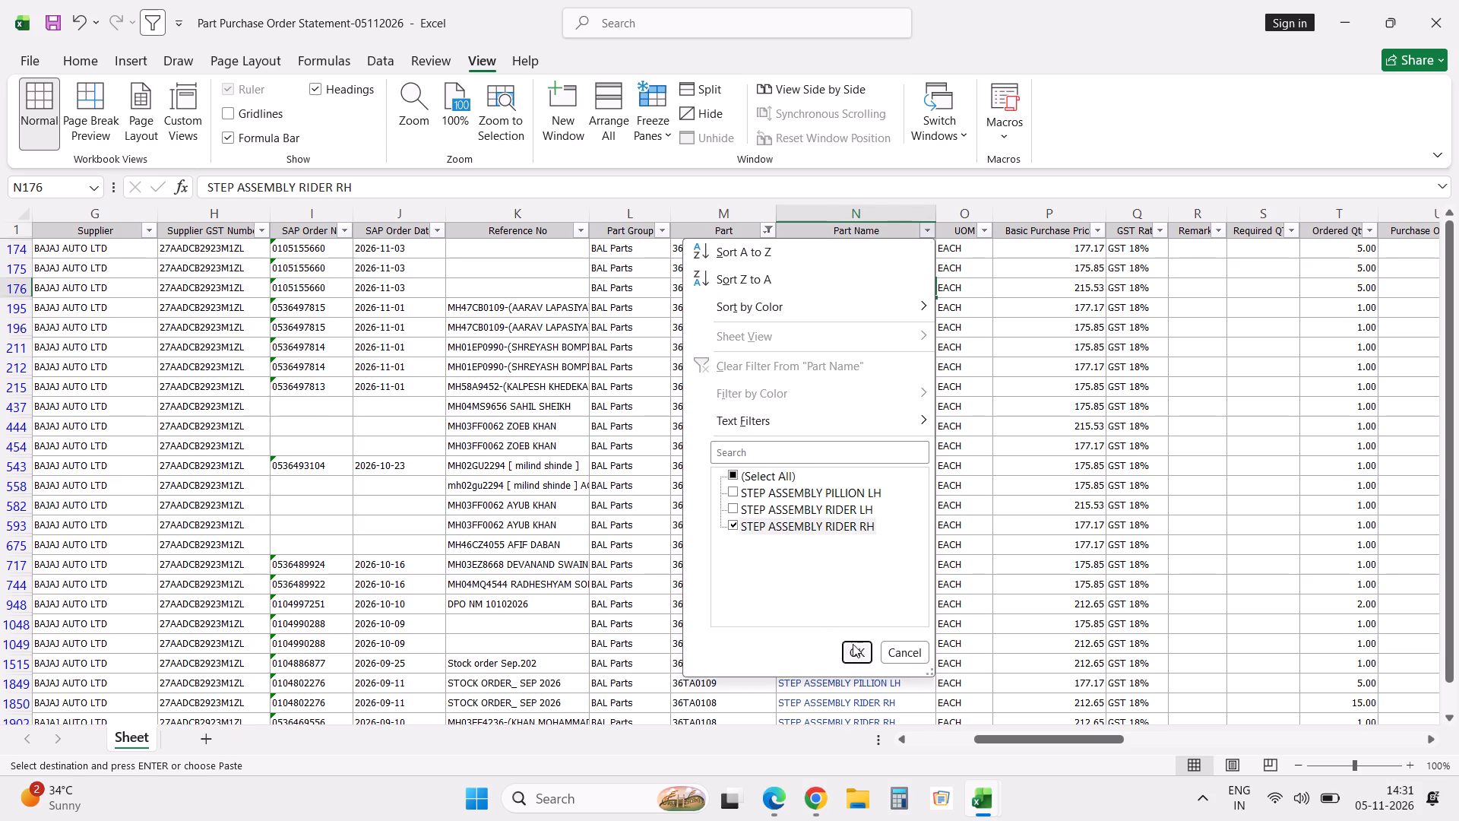
pyautogui.click(853, 646)
pyautogui.click(796, 432)
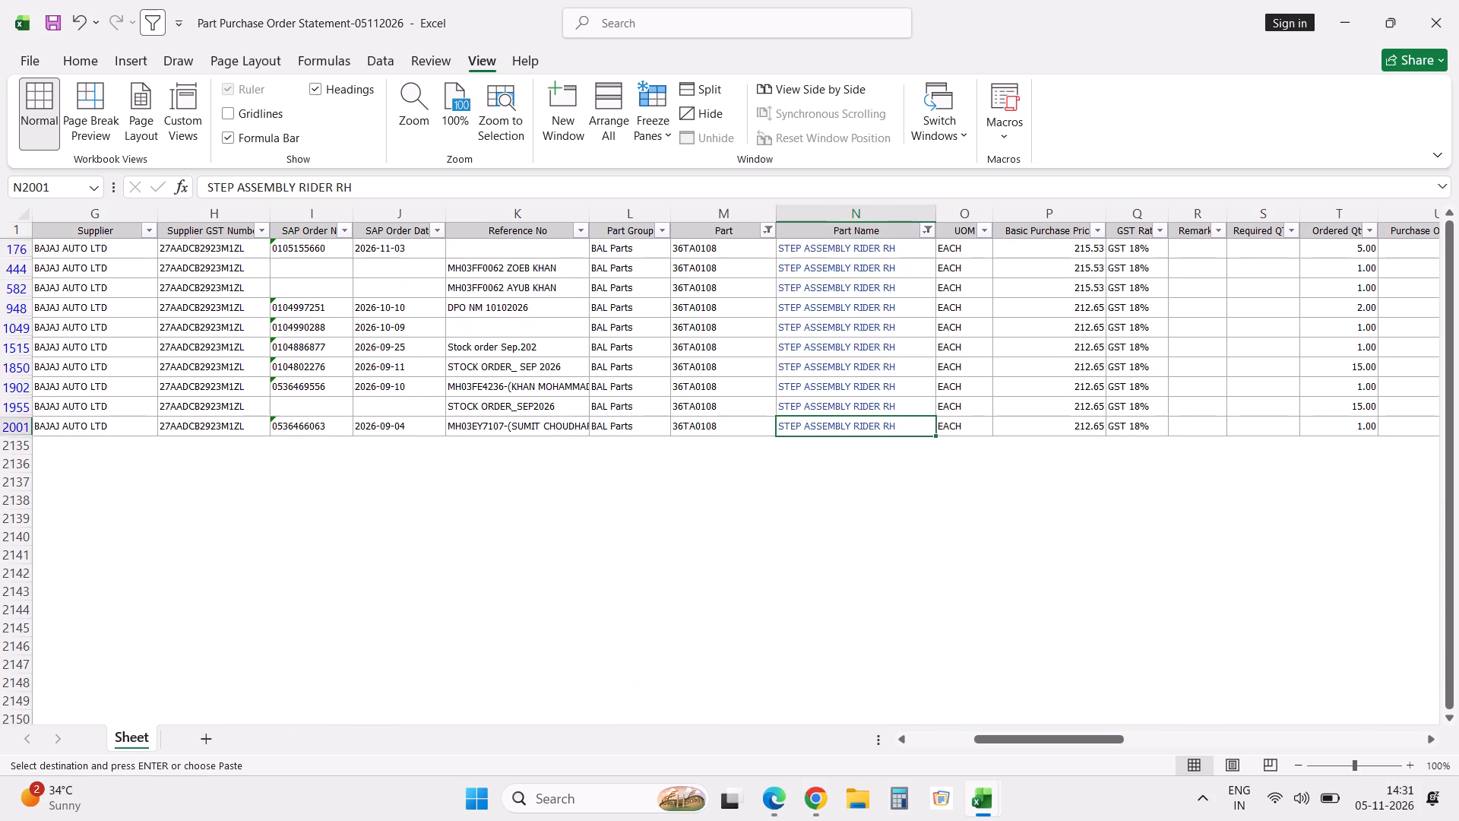
# Examine the ordered, cancelled, back order, undispatched, in-transit and GRN figures of the filtered 36TA0108 orders.
pyautogui.press('Right')
pyautogui.press('Right')
pyautogui.press('Right')
pyautogui.press('Right')
pyautogui.press('Right')
pyautogui.press('Right')
pyautogui.press('Right')
pyautogui.press('Right')
pyautogui.press('Right')
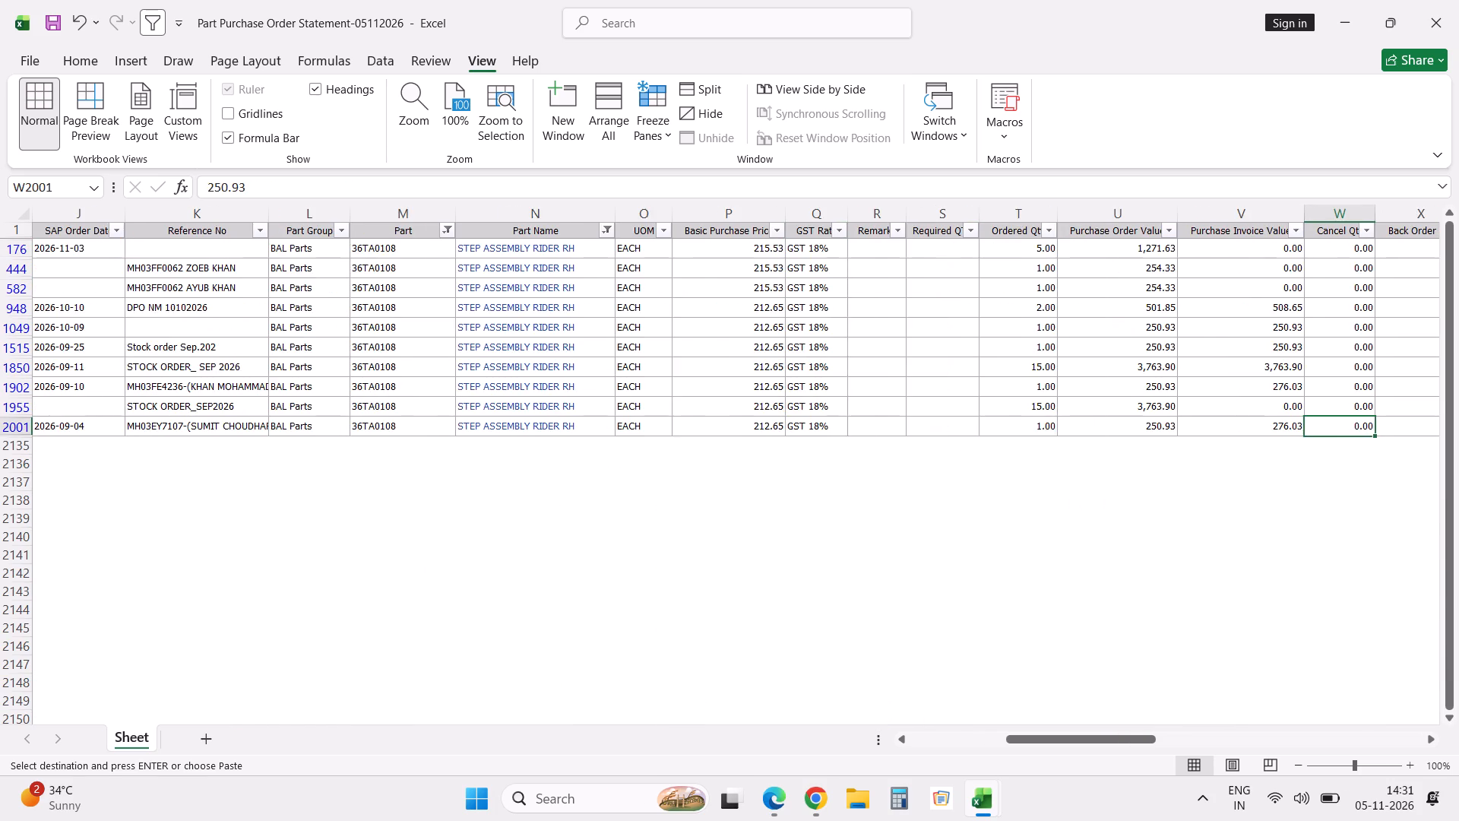
pyautogui.press('Right')
pyautogui.press('Right')
pyautogui.press('Right')
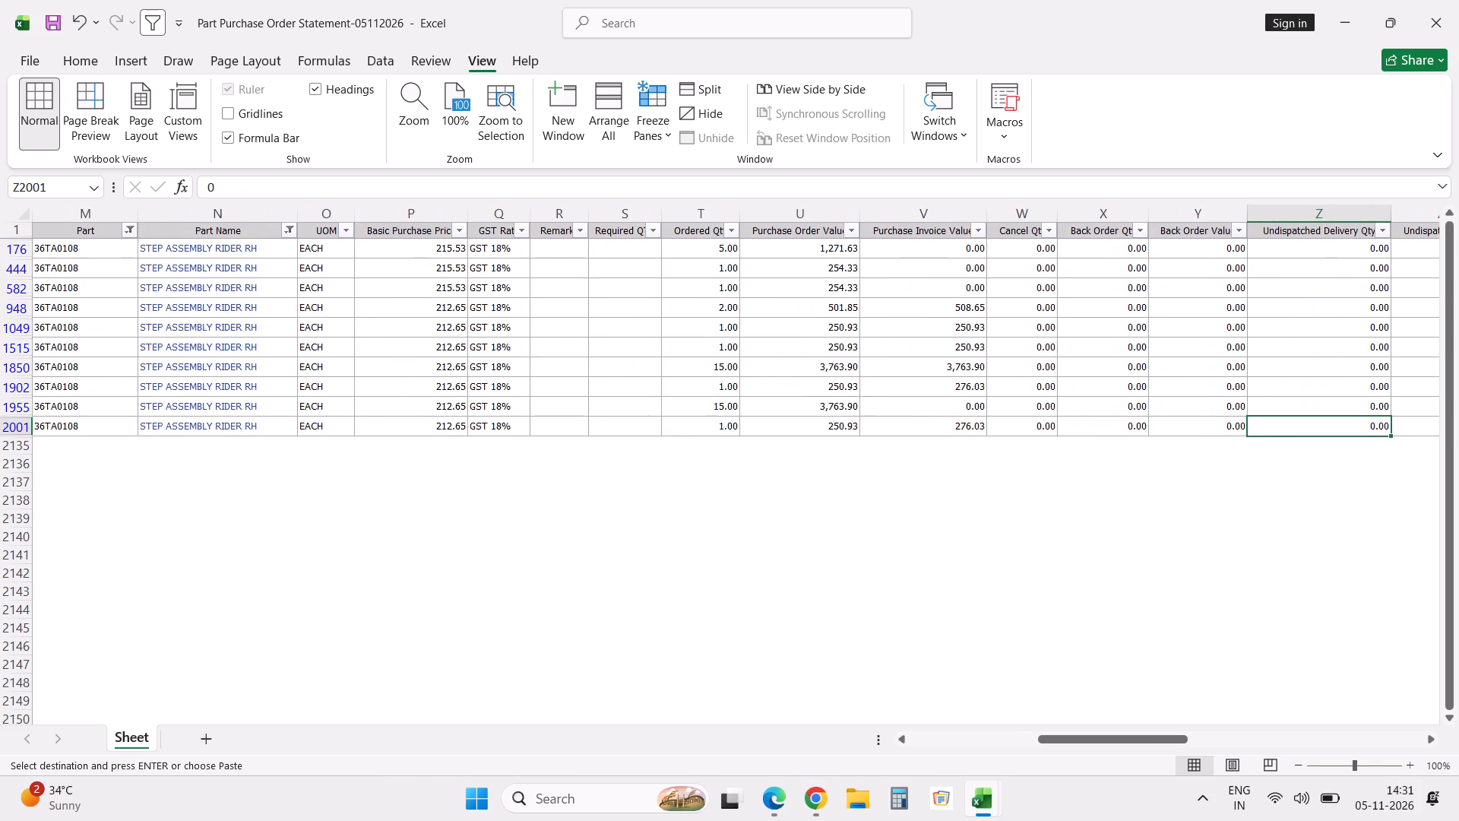
pyautogui.press('Right')
pyautogui.press('Right')
pyautogui.press('Right')
pyautogui.press('Right')
pyautogui.press('Right')
pyautogui.press('Right')
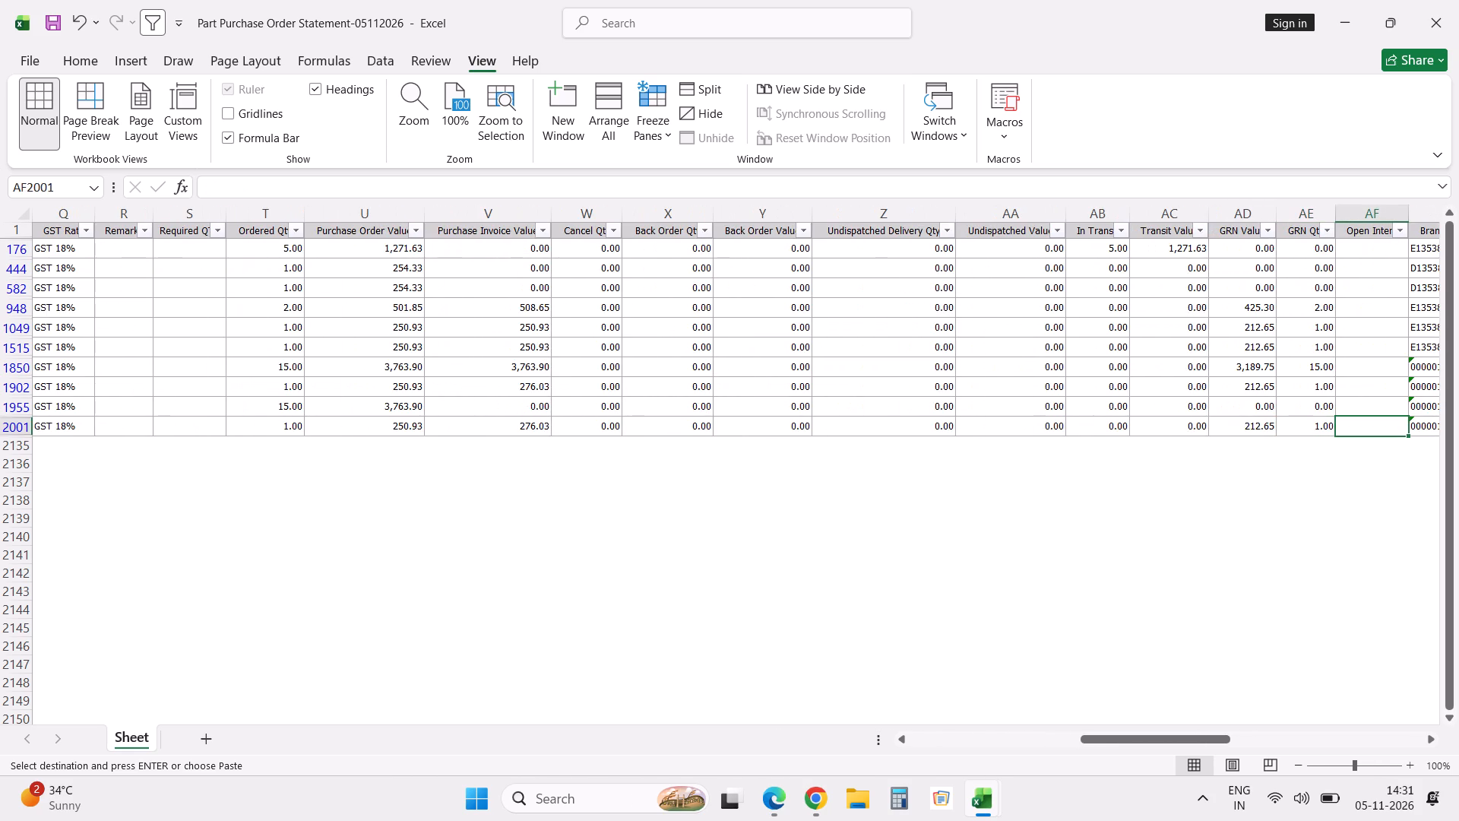
# Examine the reference numbers, SAP order details, ship-to branches, statuses, dates and document names of the filtered 36TA0108 orders.
pyautogui.press('Up')
pyautogui.press('Left')
pyautogui.press('Left')
pyautogui.press('Left')
pyautogui.press('Left')
pyautogui.press('Left')
pyautogui.press('Left')
pyautogui.press('Left')
pyautogui.press('Left')
pyautogui.press('Left')
pyautogui.press('Left')
pyautogui.press('Left')
pyautogui.press('Left')
pyautogui.press('Left')
pyautogui.press('Left')
pyautogui.press('Left')
pyautogui.press('Left')
pyautogui.press('Left')
pyautogui.press('Left')
pyautogui.press('Left')
pyautogui.press('Left')
pyautogui.press('Left')
pyautogui.press('Left')
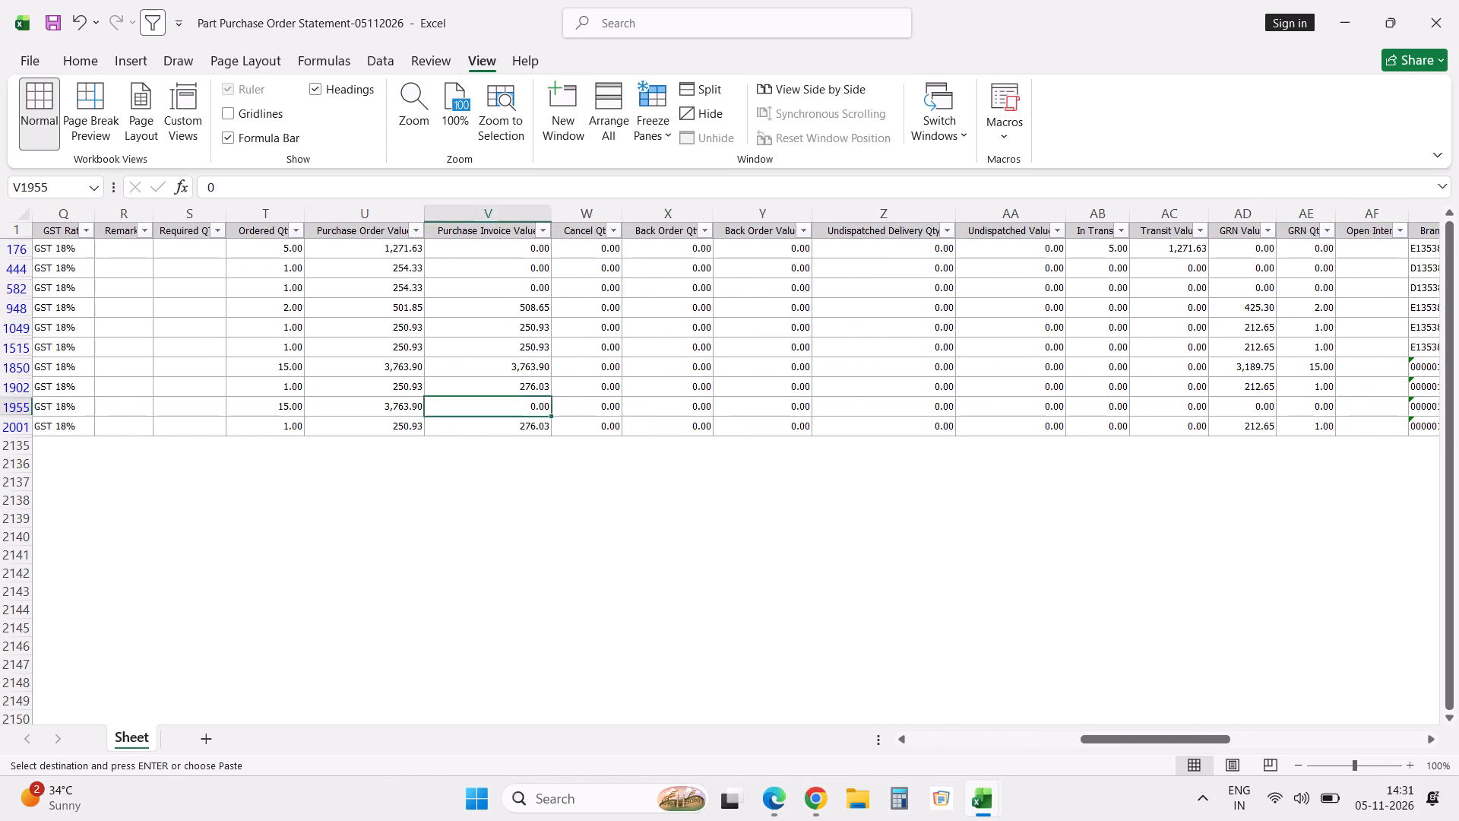
pyautogui.press('Left')
pyautogui.press('Left')
pyautogui.press('Left')
pyautogui.press('Left')
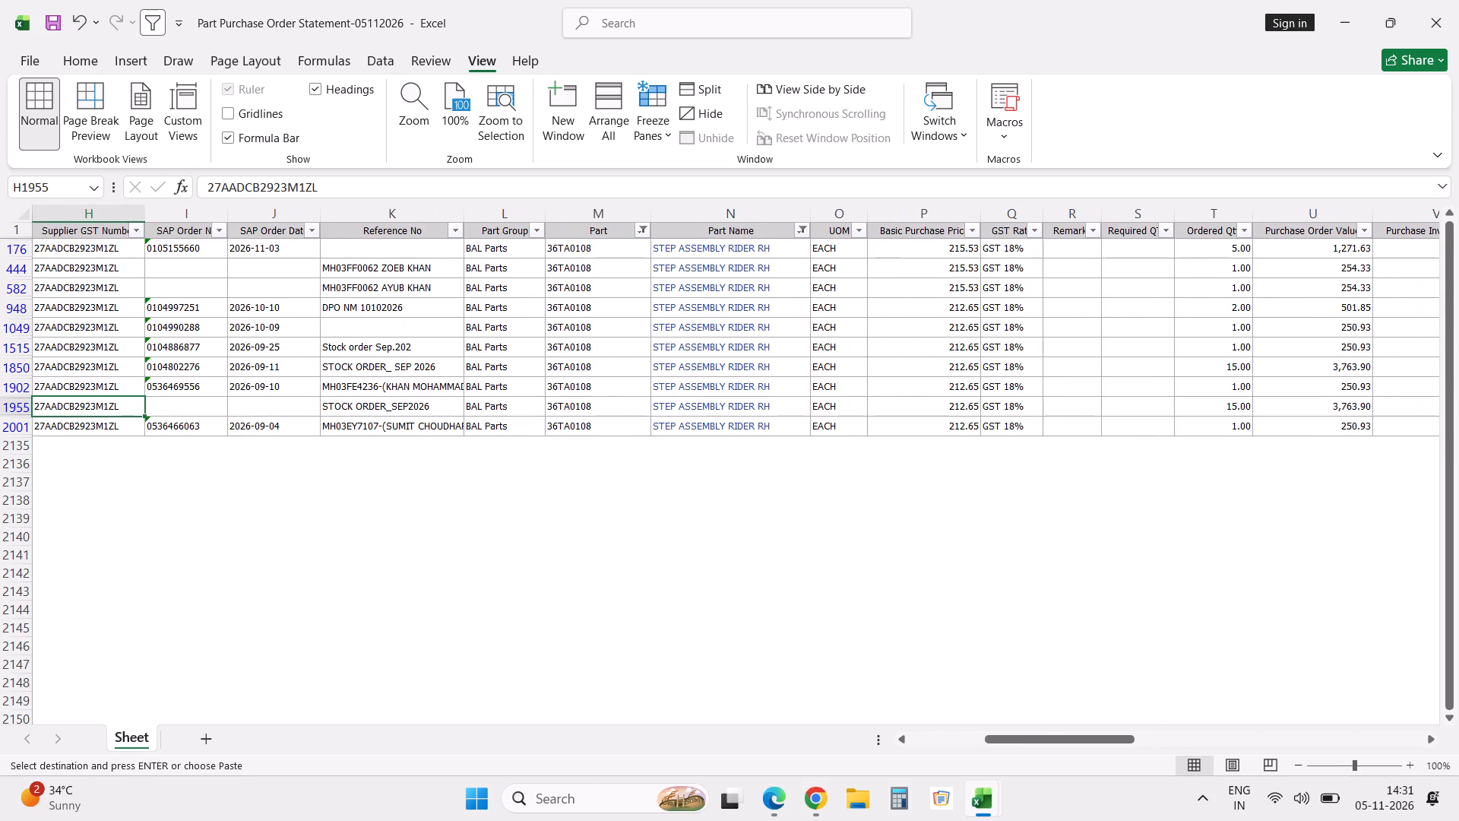
pyautogui.press('Left')
pyautogui.press('Left')
pyautogui.press('Left')
pyautogui.press('Left')
pyautogui.press('Left')
pyautogui.press('Left')
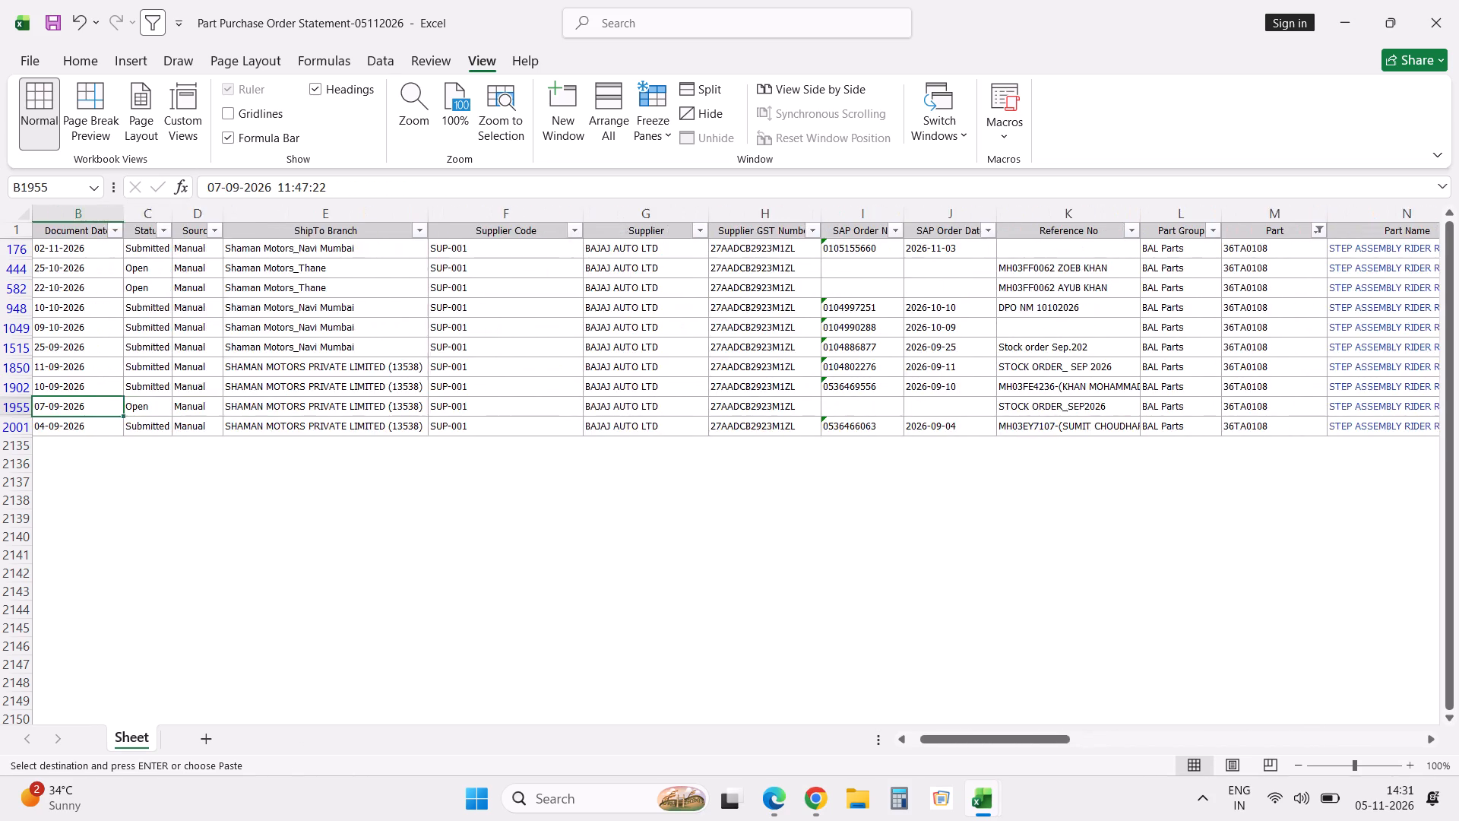
pyautogui.press('Left')
pyautogui.press('Left')
pyautogui.press('Left')
pyautogui.press('Left')
pyautogui.press('Left')
pyautogui.press('Left')
pyautogui.press('Left')
pyautogui.press('Left')
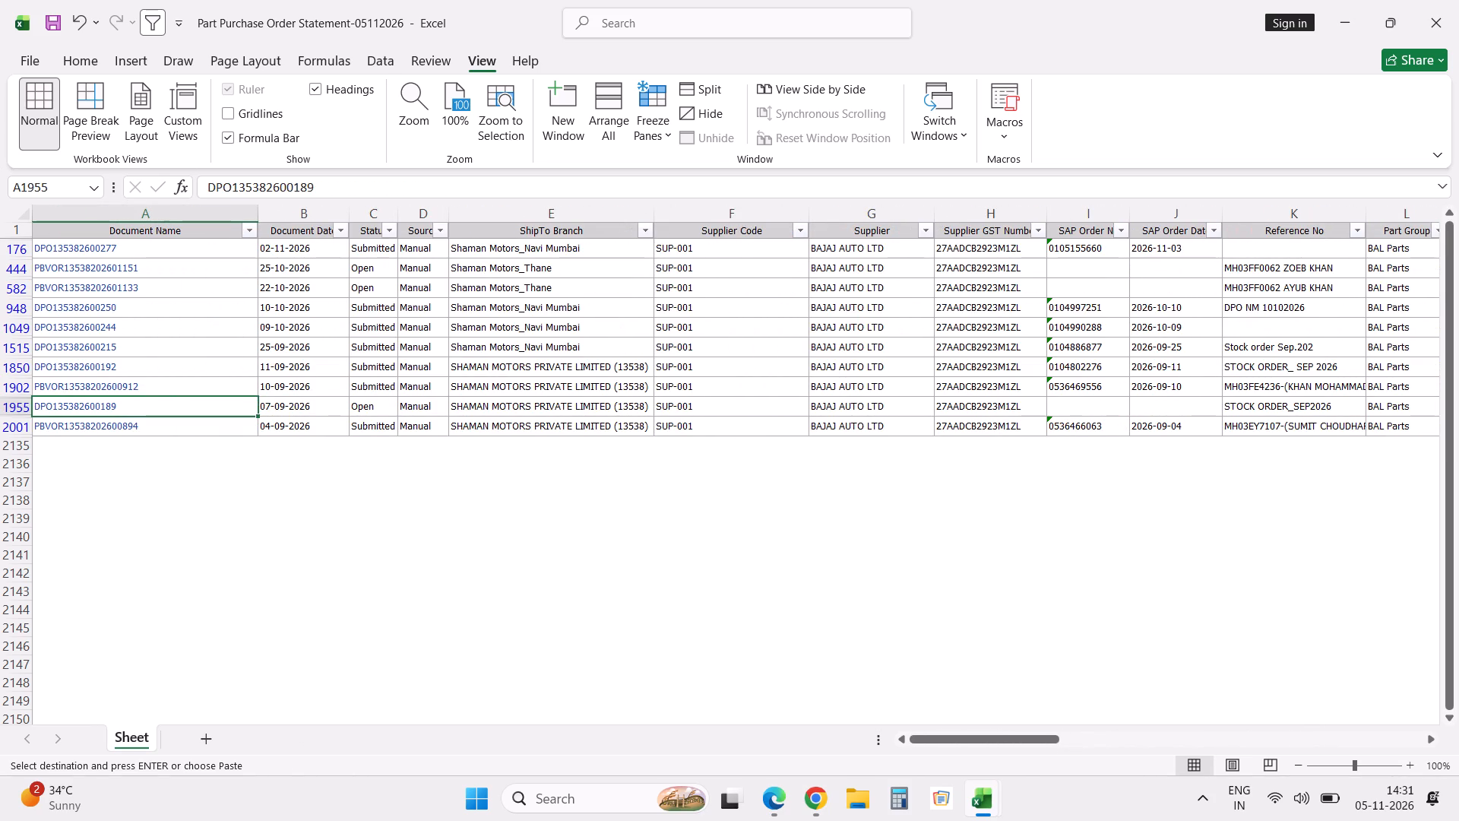
# Check the branch-wise stock of 36TA0108 in the Part Stock Valuation-05112026 summary.
pyautogui.hotkey('alt', 'Tab')
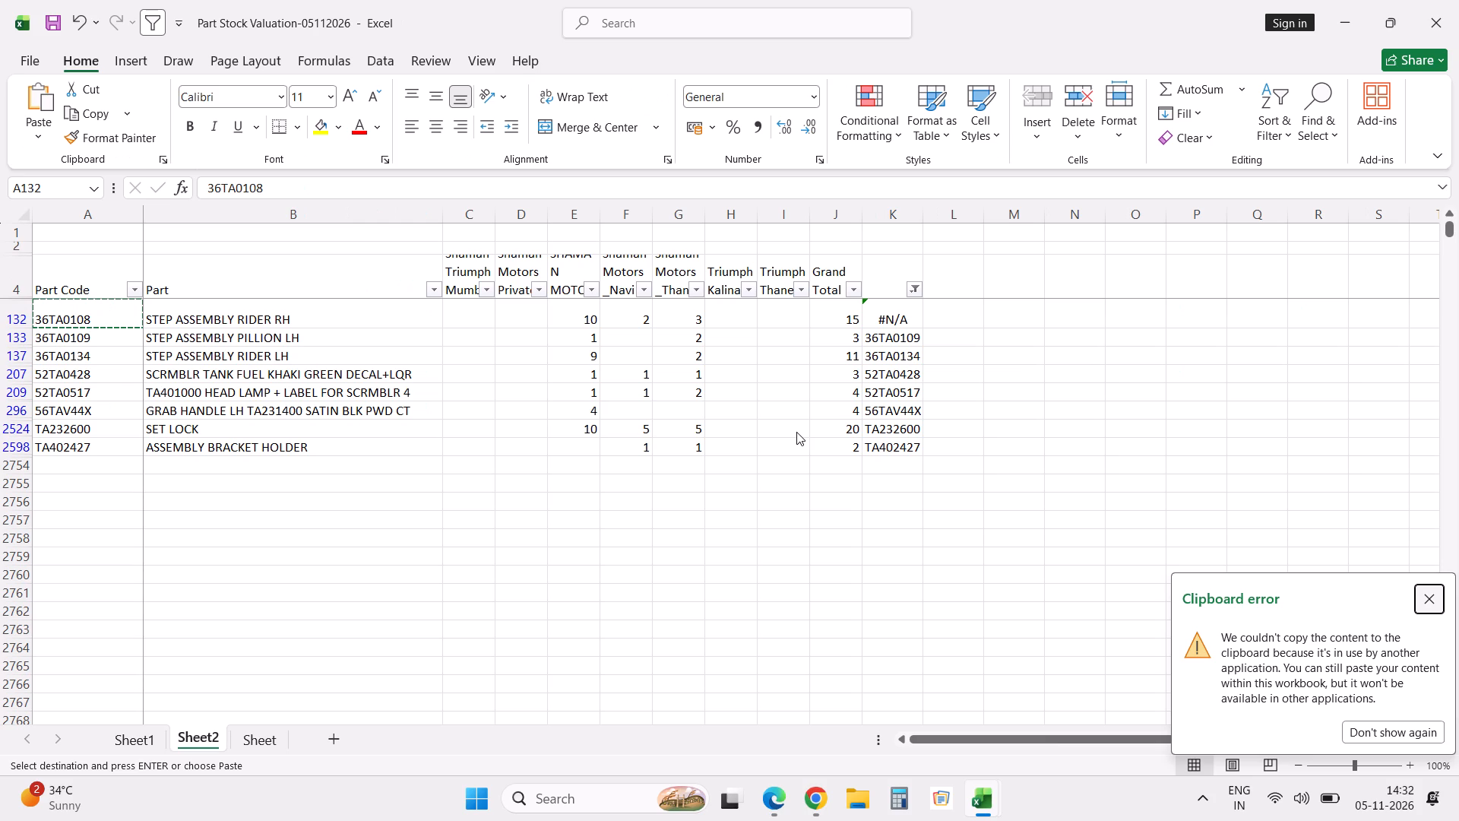
pyautogui.click(796, 432)
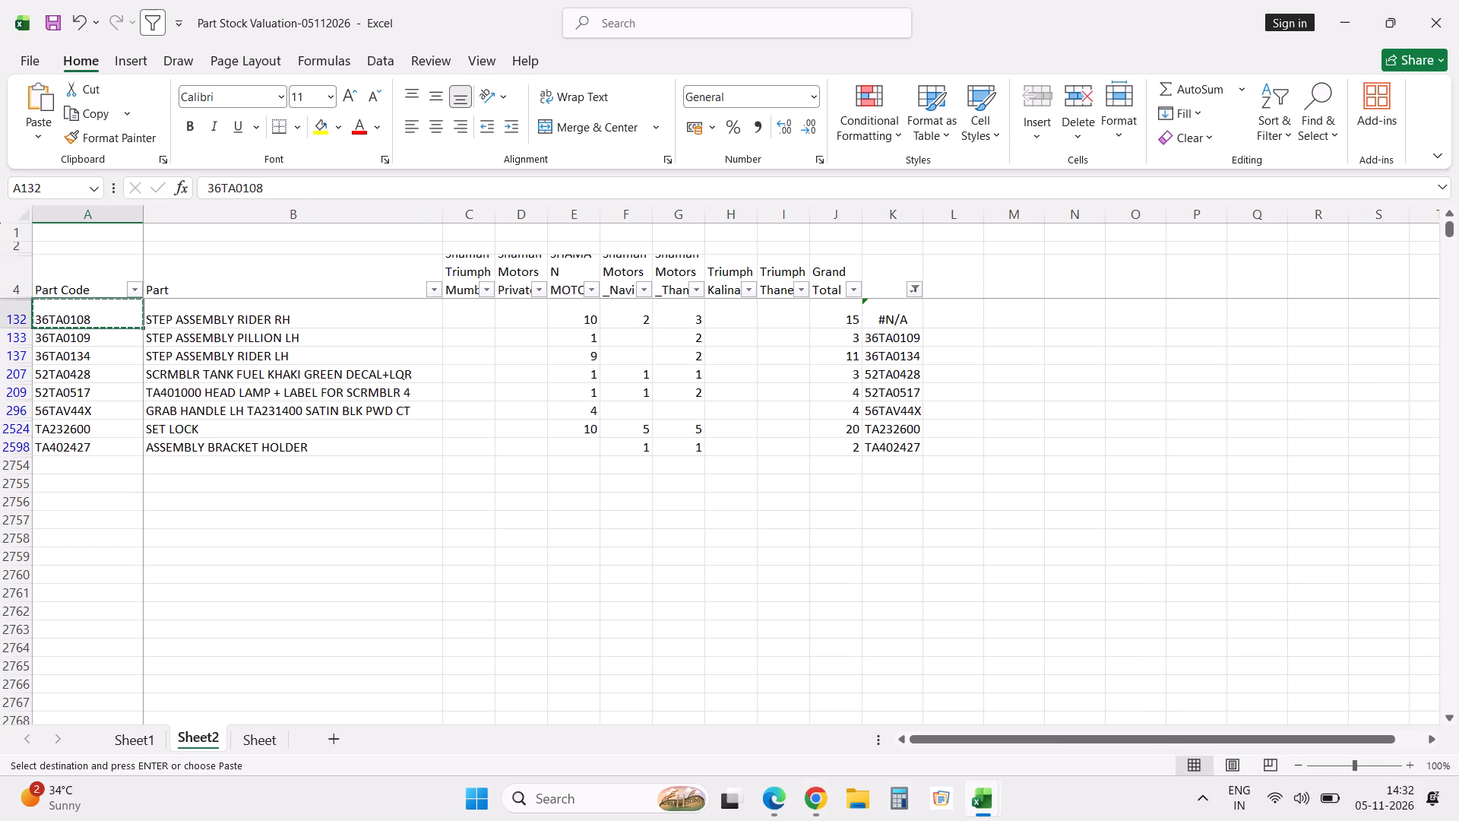
# Examine the filtered 36TA0108 orders in Part Purchase Order Statement-05112026, from supplier details through quantities and values to submission dates and approved quantities.
pyautogui.hotkey('alt', 'Tab')
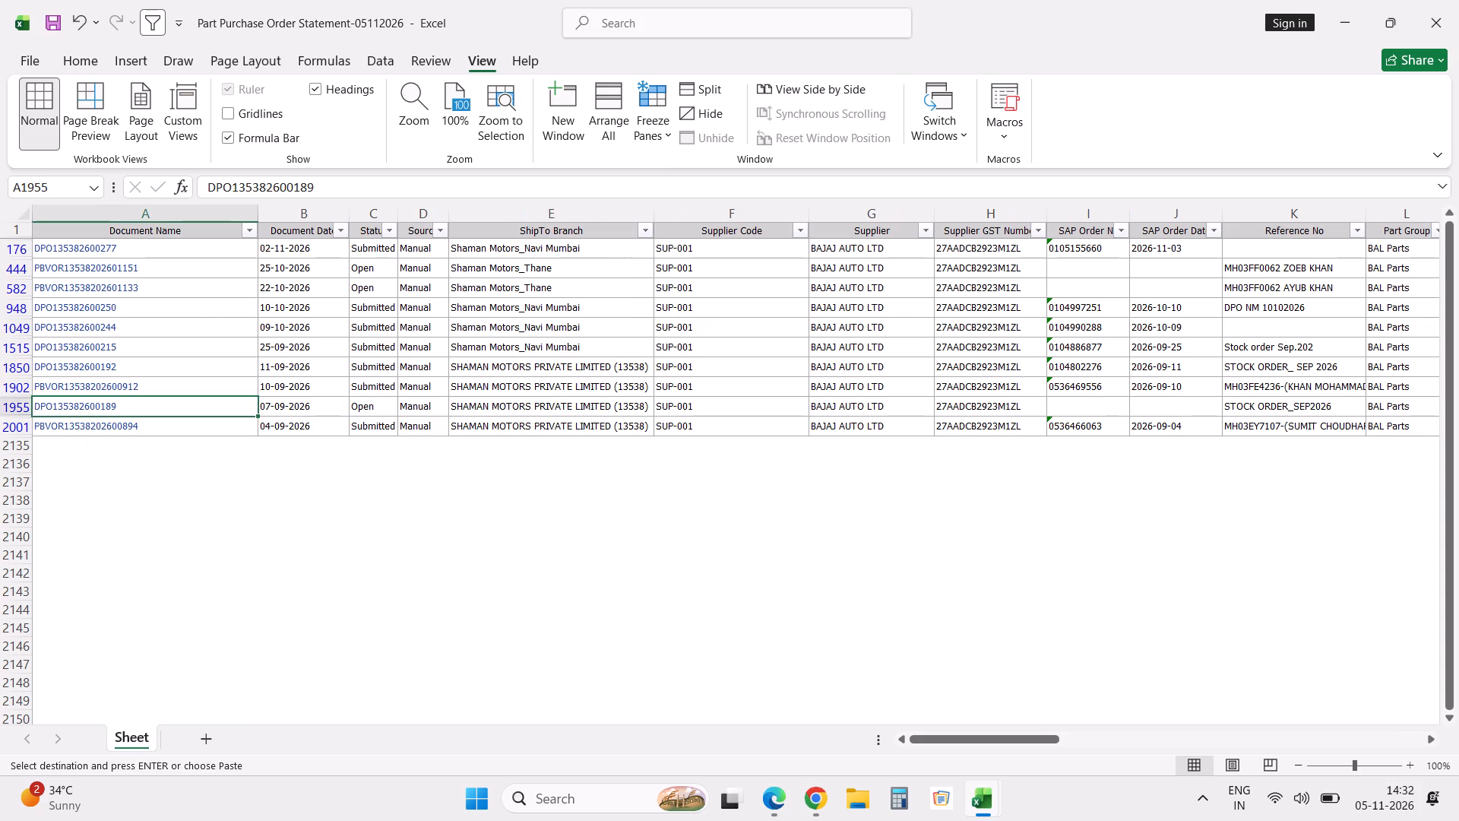
pyautogui.click(846, 252)
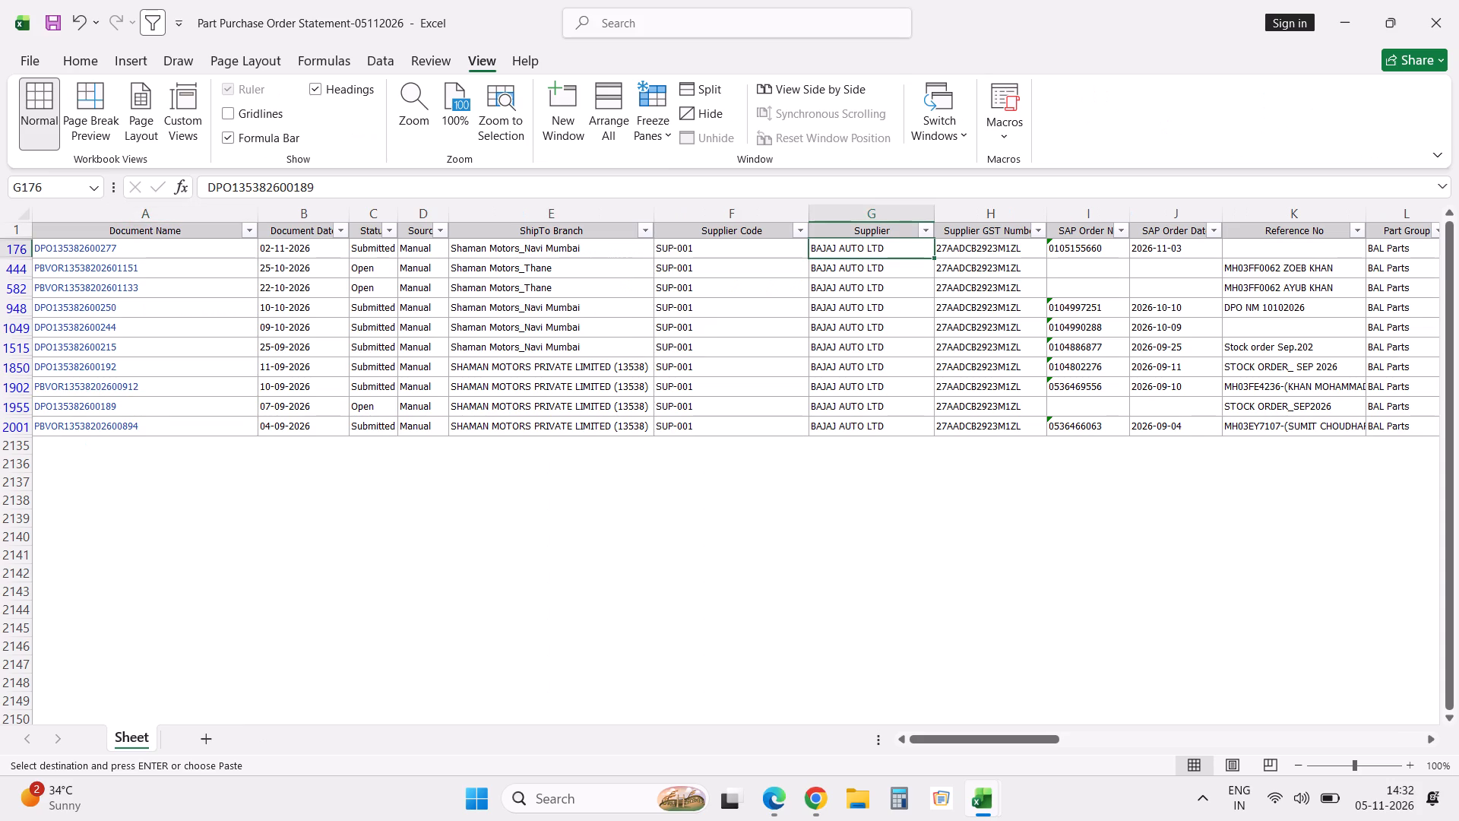
pyautogui.press('Right')
pyautogui.press('Right')
pyautogui.press('Right')
pyautogui.press('Right')
pyautogui.press('Right')
pyautogui.press('Right')
pyautogui.press('Right')
pyautogui.press('Right')
pyautogui.press('Right')
pyautogui.press('Right')
pyautogui.press('Right')
pyautogui.press('Right')
pyautogui.press('Right')
pyautogui.press('Right')
pyautogui.press('Right')
pyautogui.press('Right')
pyautogui.press('Right')
pyautogui.press('Right')
pyautogui.press('Right')
pyautogui.press('Right')
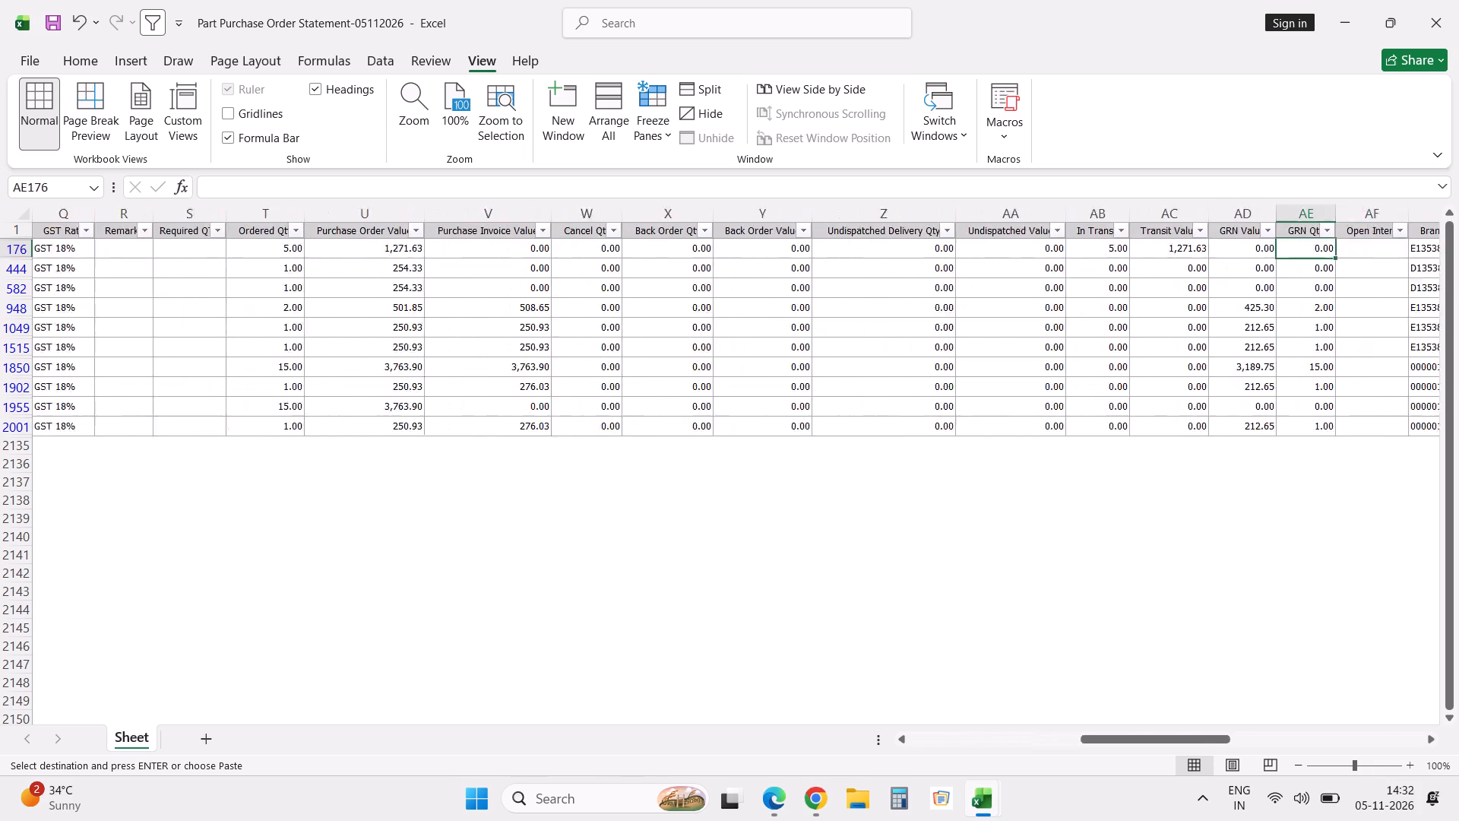
pyautogui.press('Right')
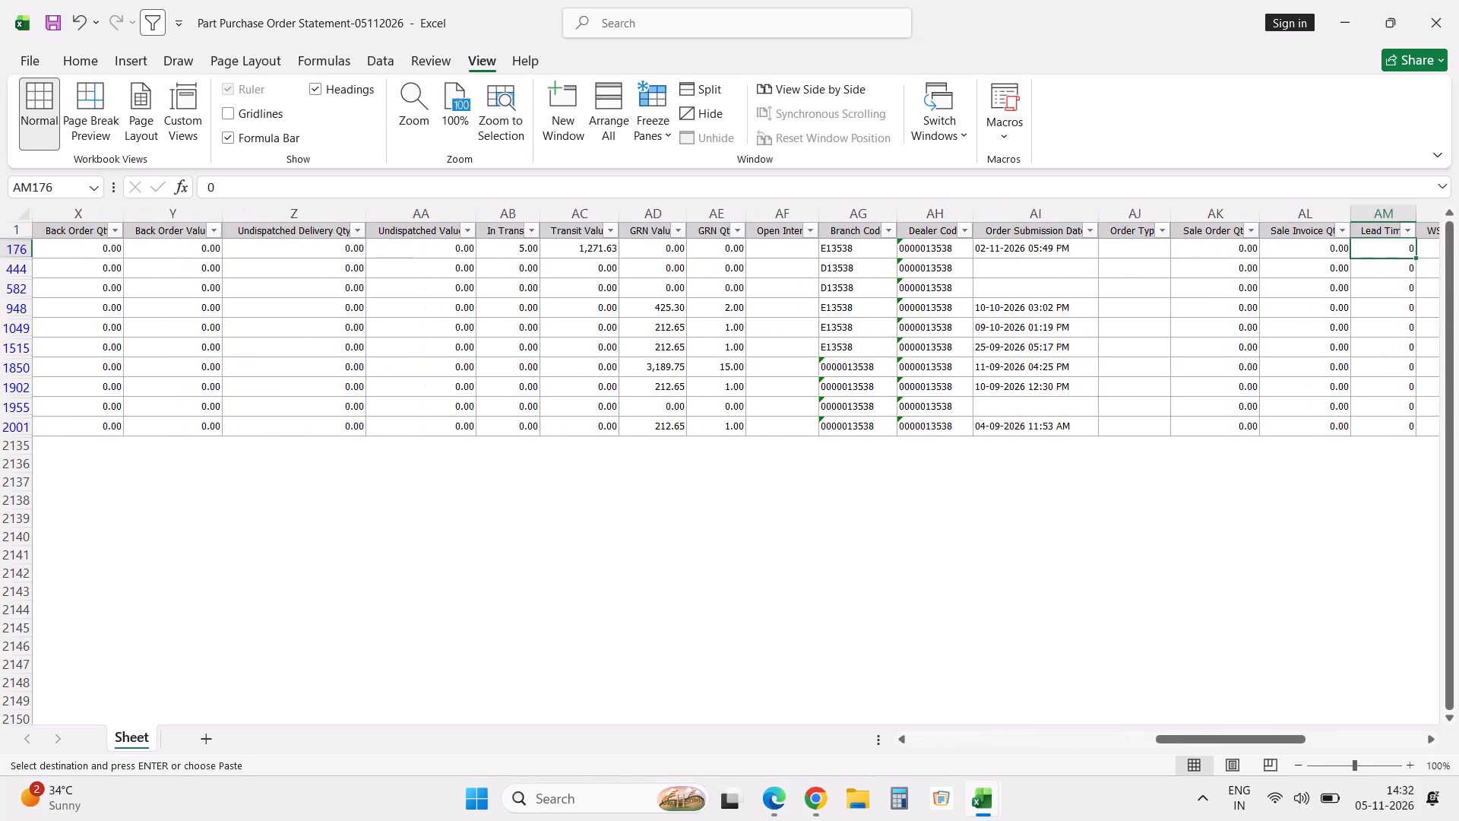
pyautogui.press('Right')
pyautogui.press('Right')
pyautogui.press('Right')
pyautogui.press('Right')
pyautogui.press('Right')
pyautogui.press('Right')
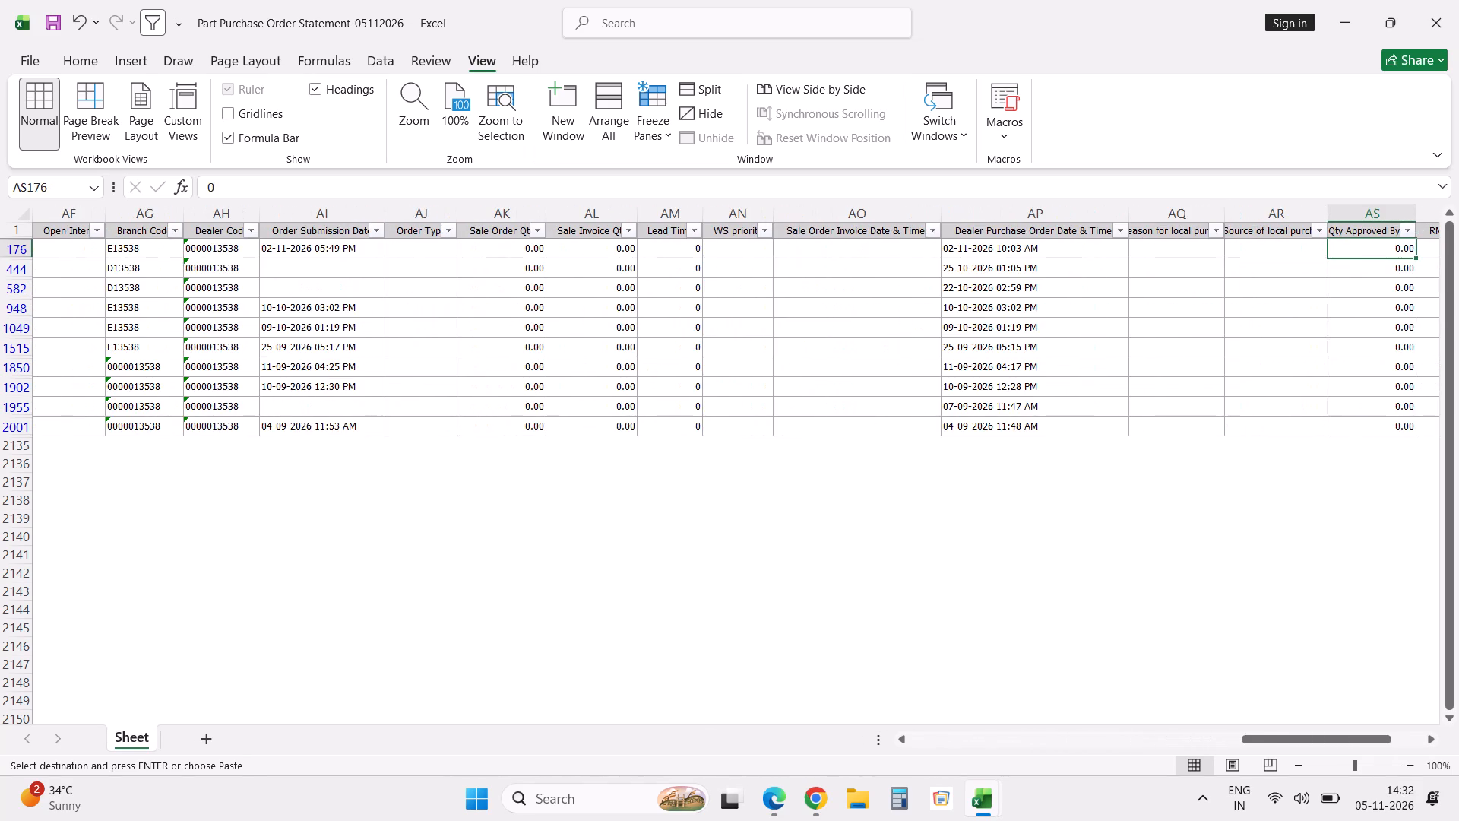
pyautogui.press('Right')
pyautogui.press('Right')
pyautogui.press('Right')
pyautogui.press('Right')
pyautogui.press('Right')
# Re-examine the GRN, in-transit, undispatched, back order, cancelled and ordered quantities of the filtered 36TA0108 orders.
pyautogui.press('Left')
pyautogui.press('Left')
pyautogui.press('Left')
pyautogui.press('Left')
pyautogui.press('Left')
pyautogui.press('Left')
pyautogui.press('Left')
pyautogui.press('Left')
pyautogui.press('Left')
pyautogui.press('Left')
pyautogui.press('Left')
pyautogui.press('Left')
pyautogui.press('Left')
pyautogui.press('Left')
pyautogui.press('Left')
pyautogui.press('Left')
pyautogui.press('Left')
pyautogui.press('Left')
pyautogui.press('Left')
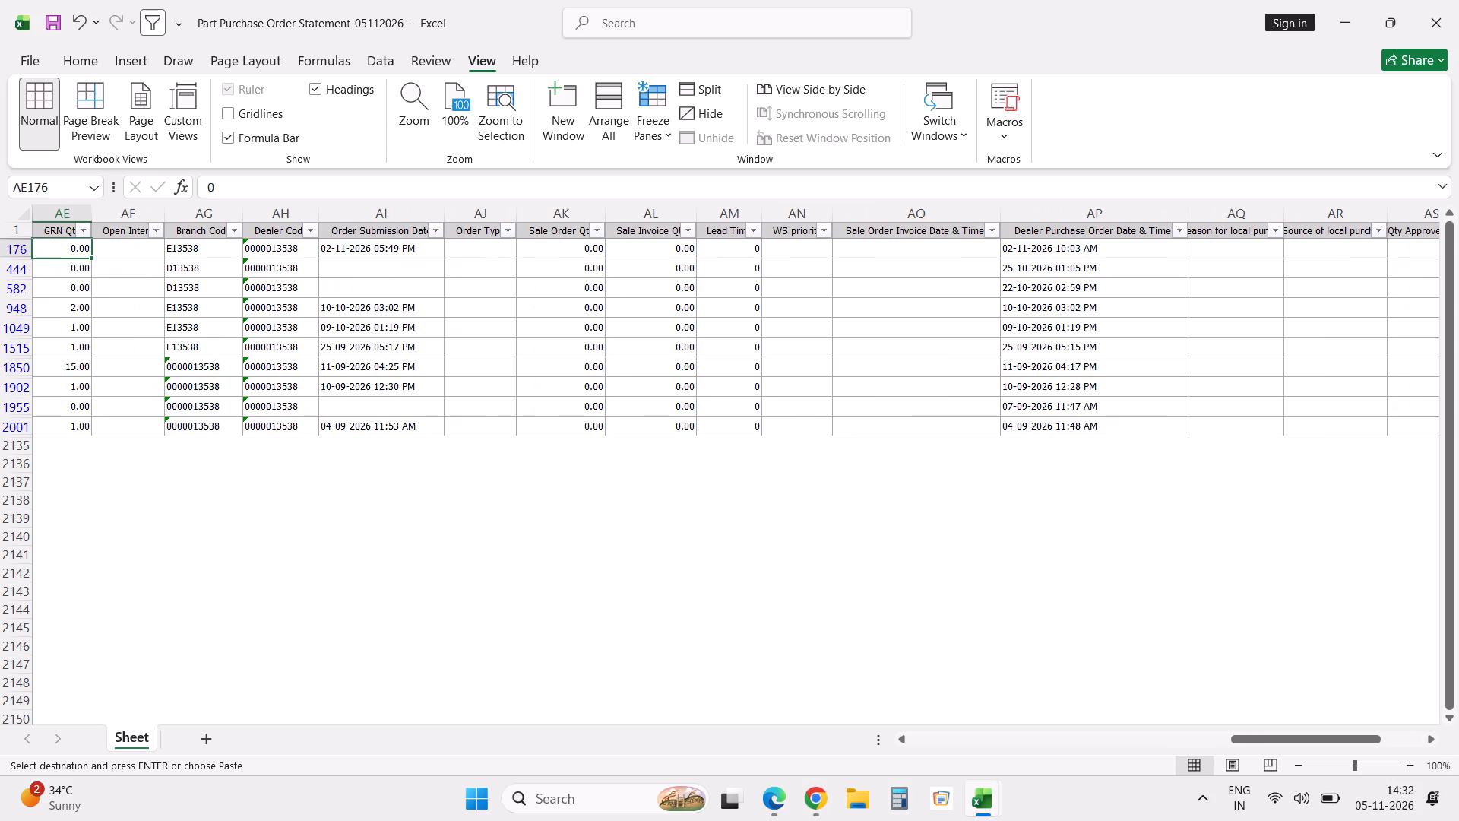
pyautogui.press('Left')
pyautogui.press('Left')
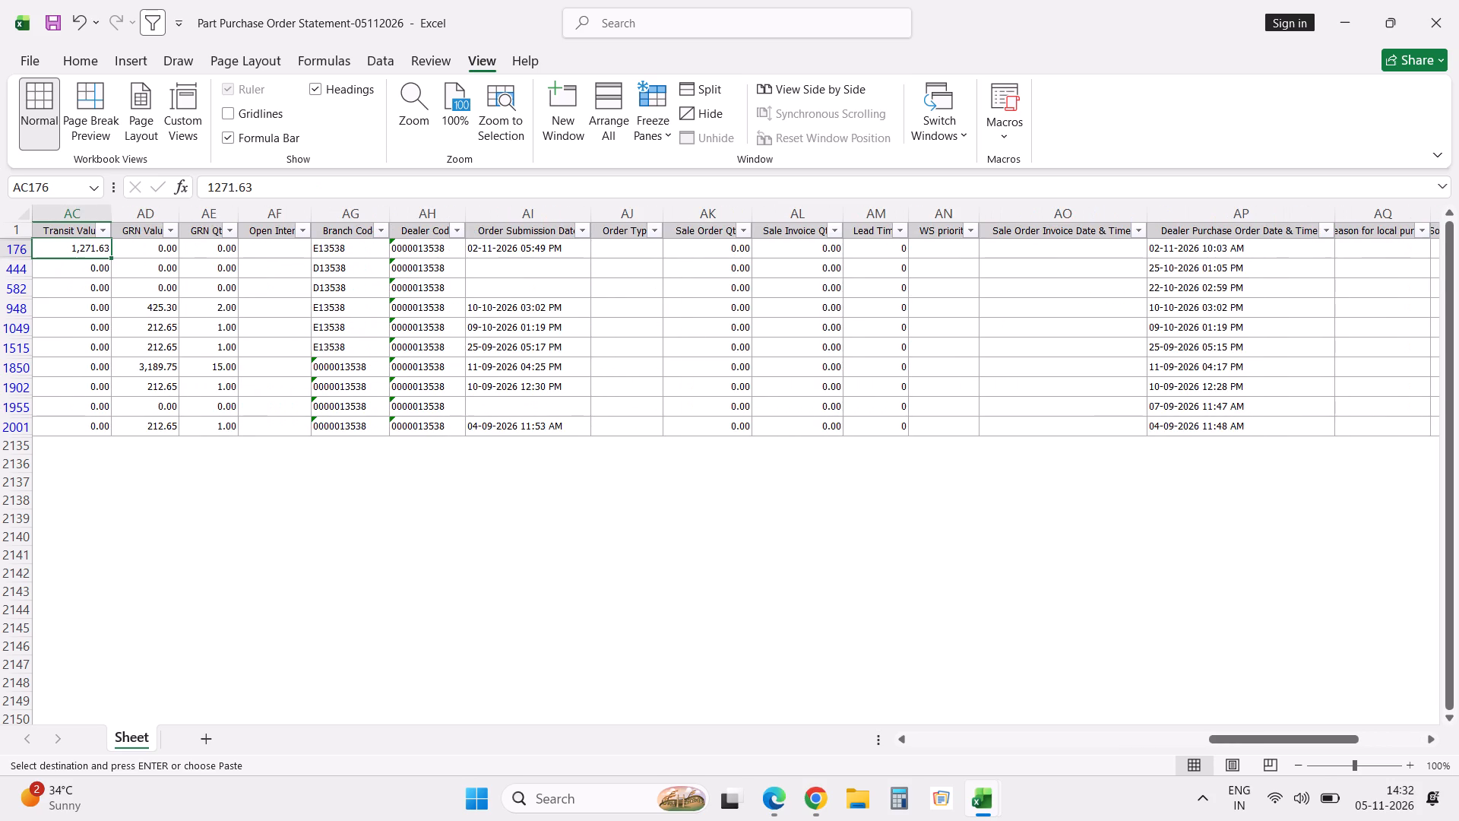
pyautogui.press('Left')
pyautogui.press('Left')
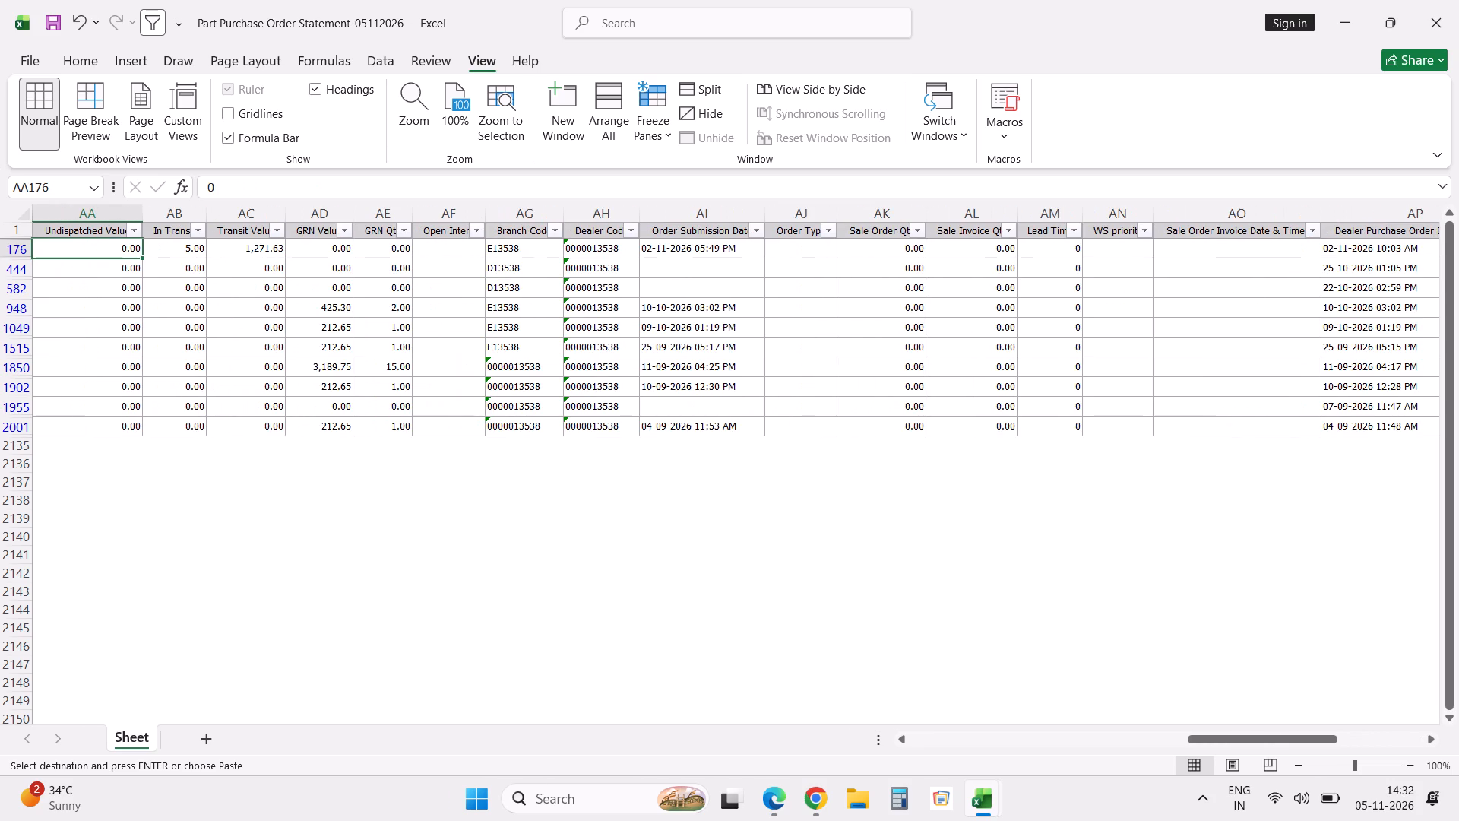
pyautogui.press('Left')
pyautogui.press('Left')
pyautogui.press('Left')
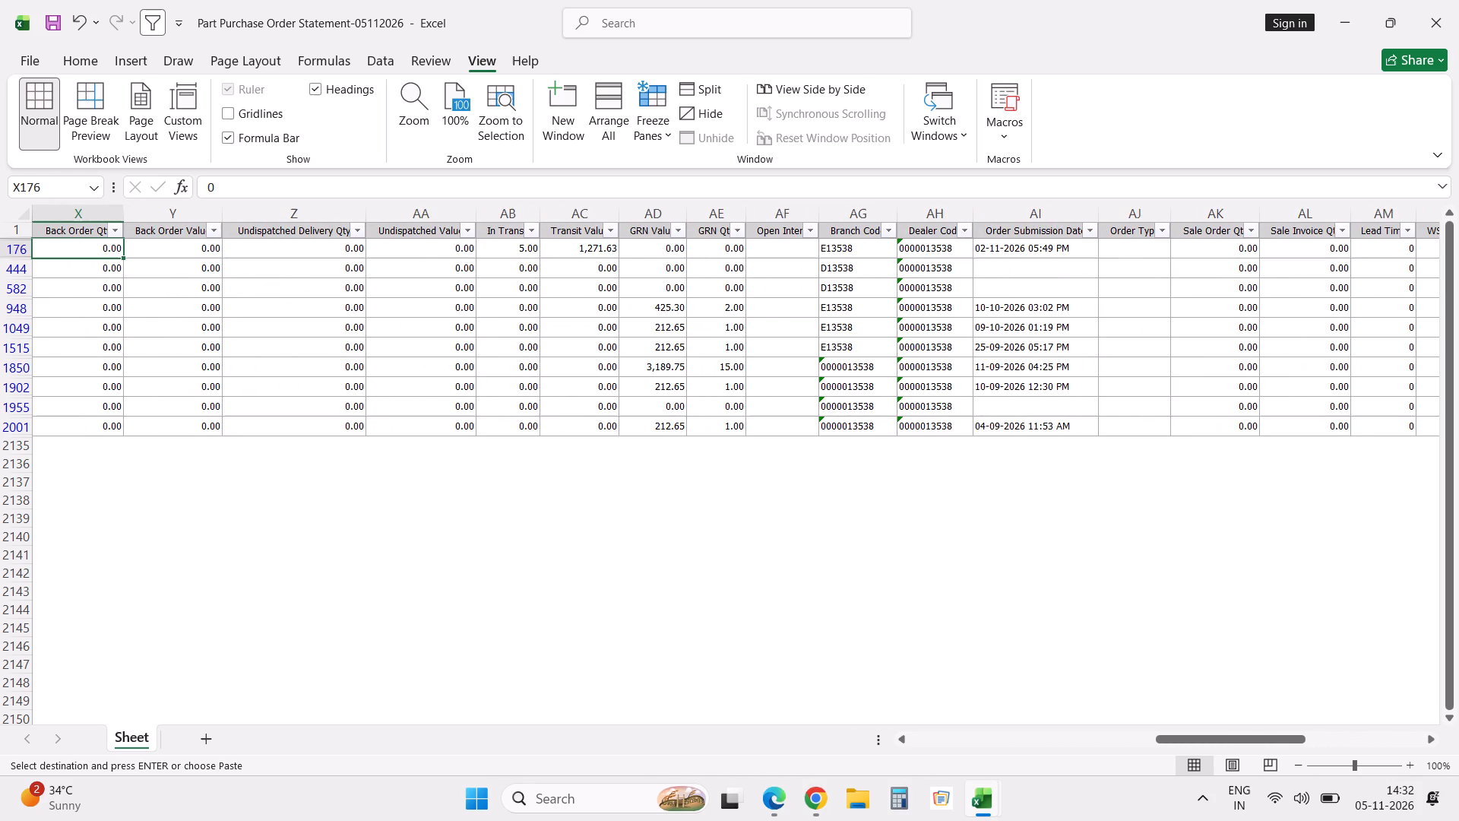
pyautogui.press('Left')
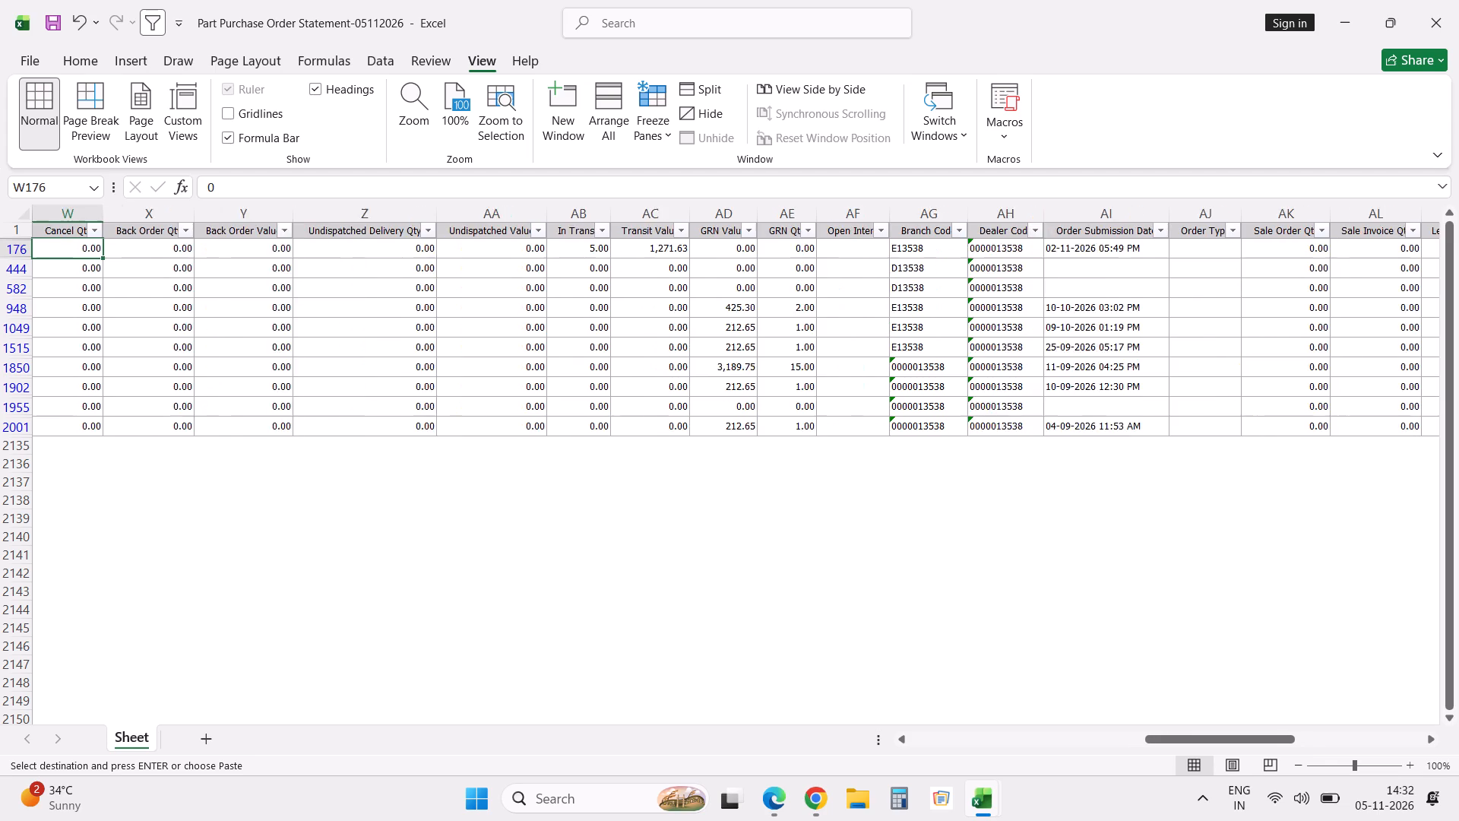
pyautogui.press('Left')
pyautogui.press('Left')
pyautogui.press('Left')
pyautogui.press('Left')
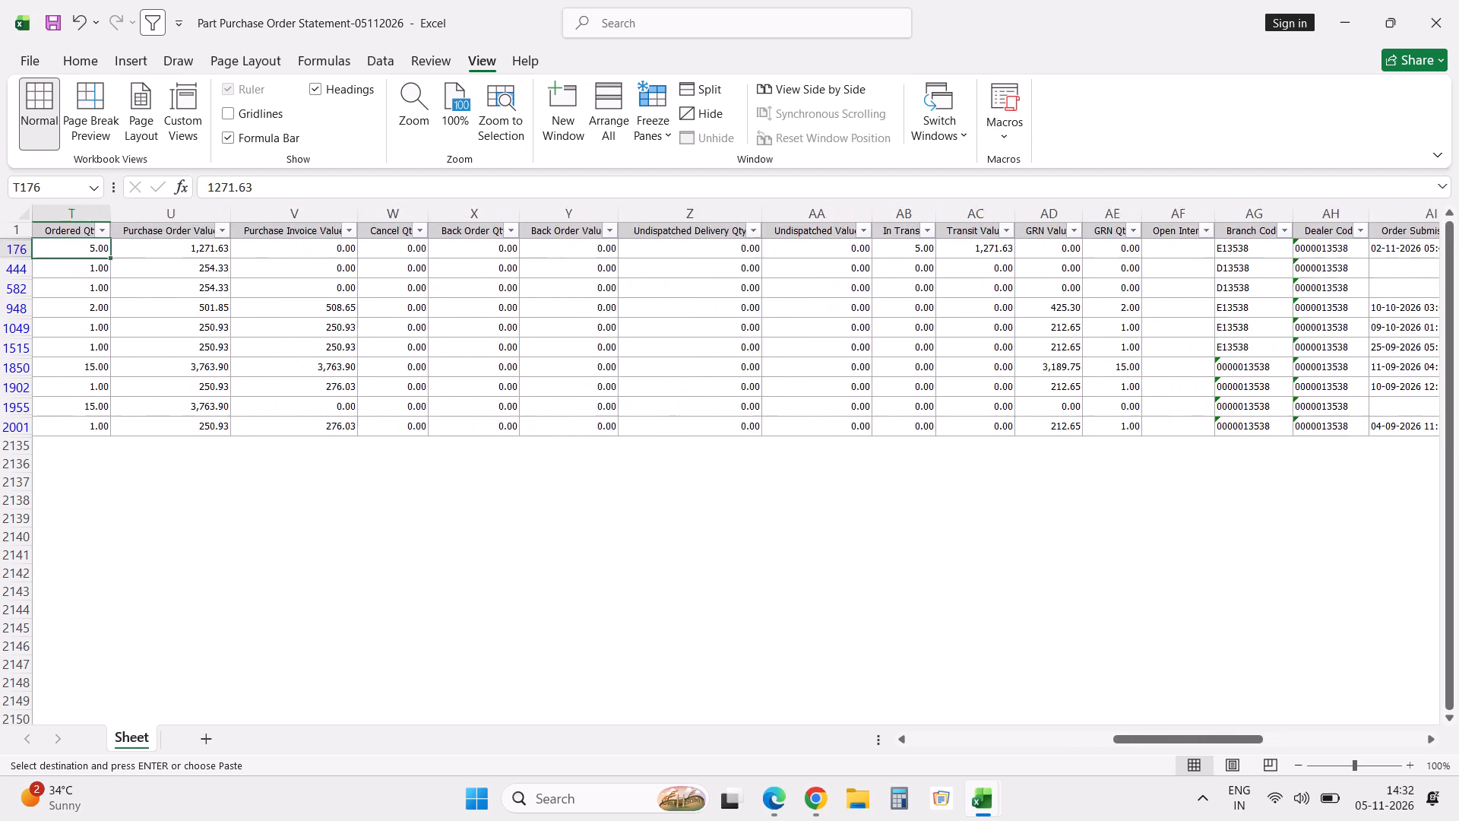
# Examine the part details, reference numbers, SAP order details, ship-to branches, statuses and document names of the filtered 36TA0108 orders.
pyautogui.press('Left')
pyautogui.press('Left')
pyautogui.press('Left')
pyautogui.press('Left')
pyautogui.press('Left')
pyautogui.press('Left')
pyautogui.press('Left')
pyautogui.press('Left')
pyautogui.press('Left')
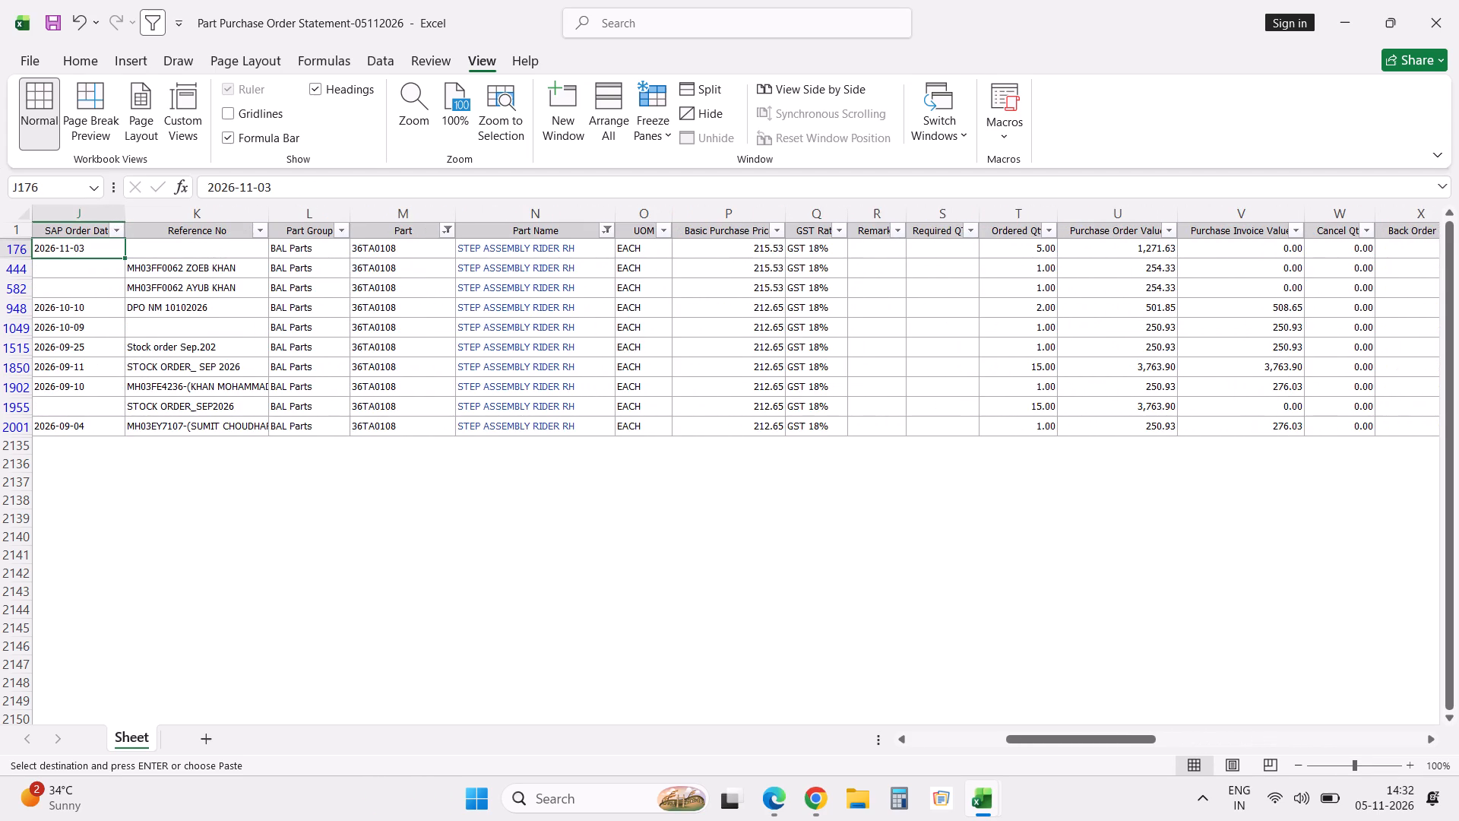
pyautogui.press('Left')
pyautogui.press('Left')
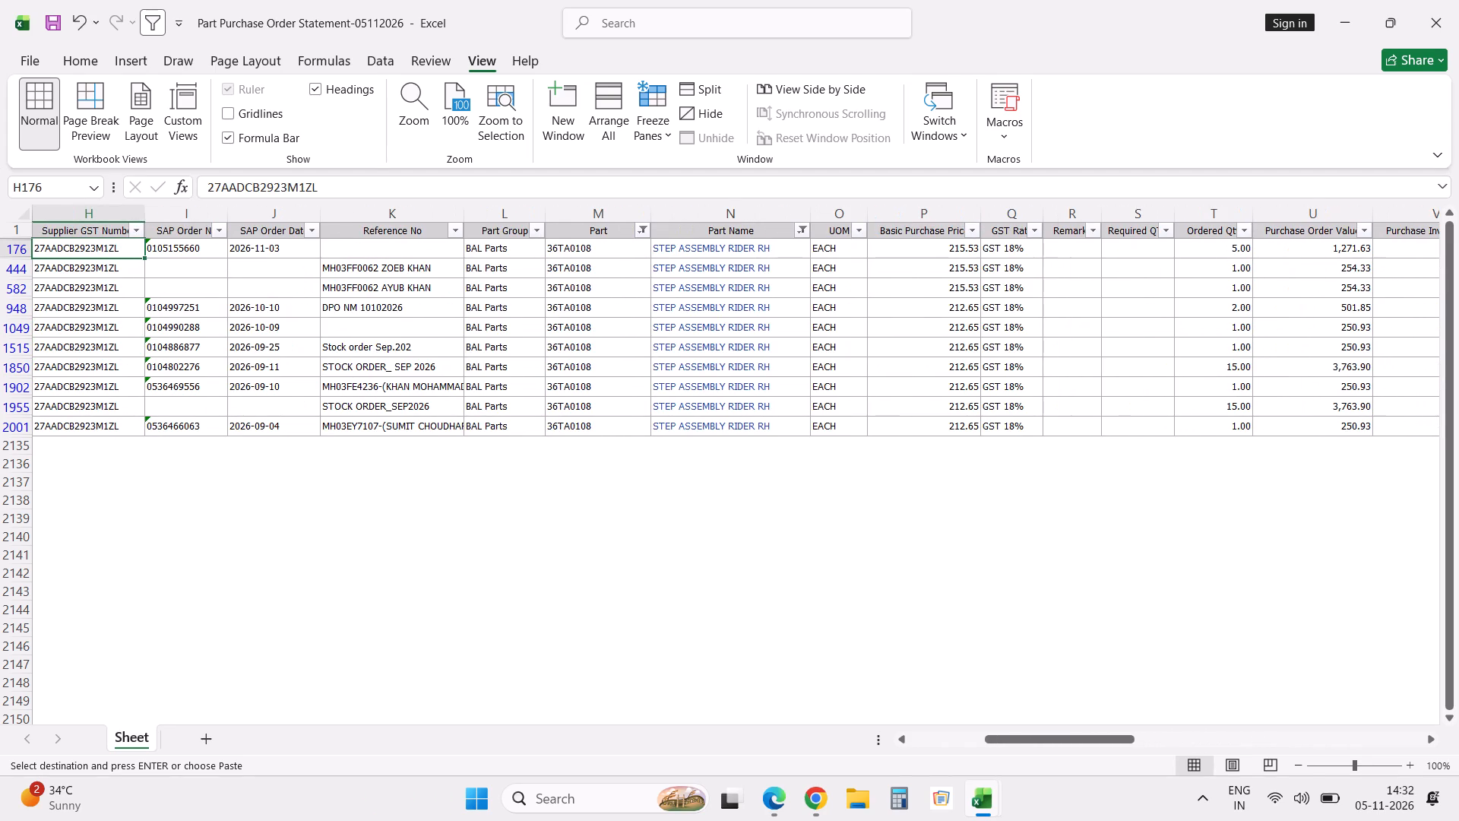
pyautogui.press('Left')
pyautogui.press('Left')
pyautogui.press('Left')
pyautogui.press('Left')
pyautogui.press('Left')
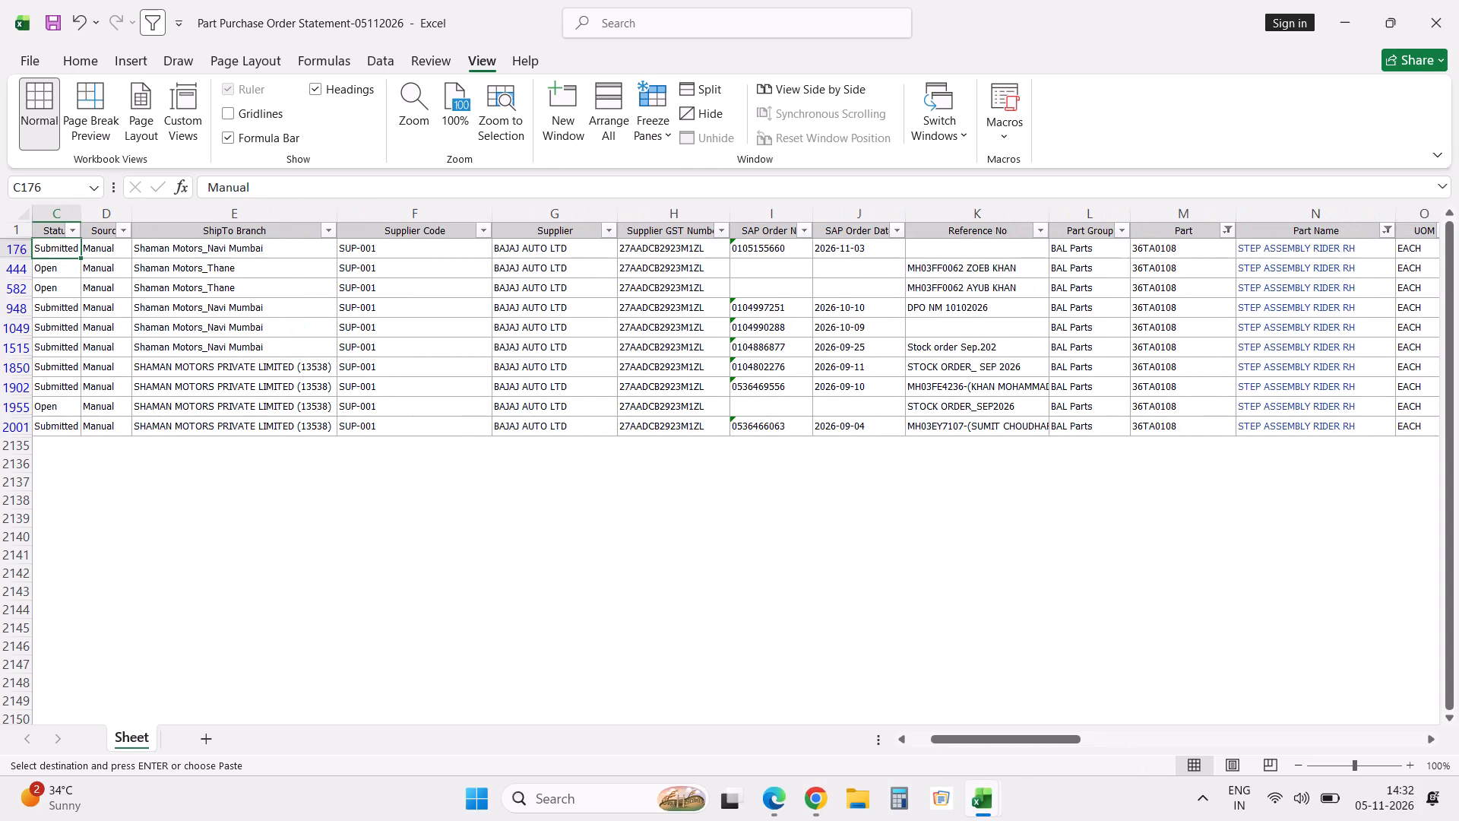
pyautogui.press('Left')
pyautogui.press('Left')
pyautogui.press('Left')
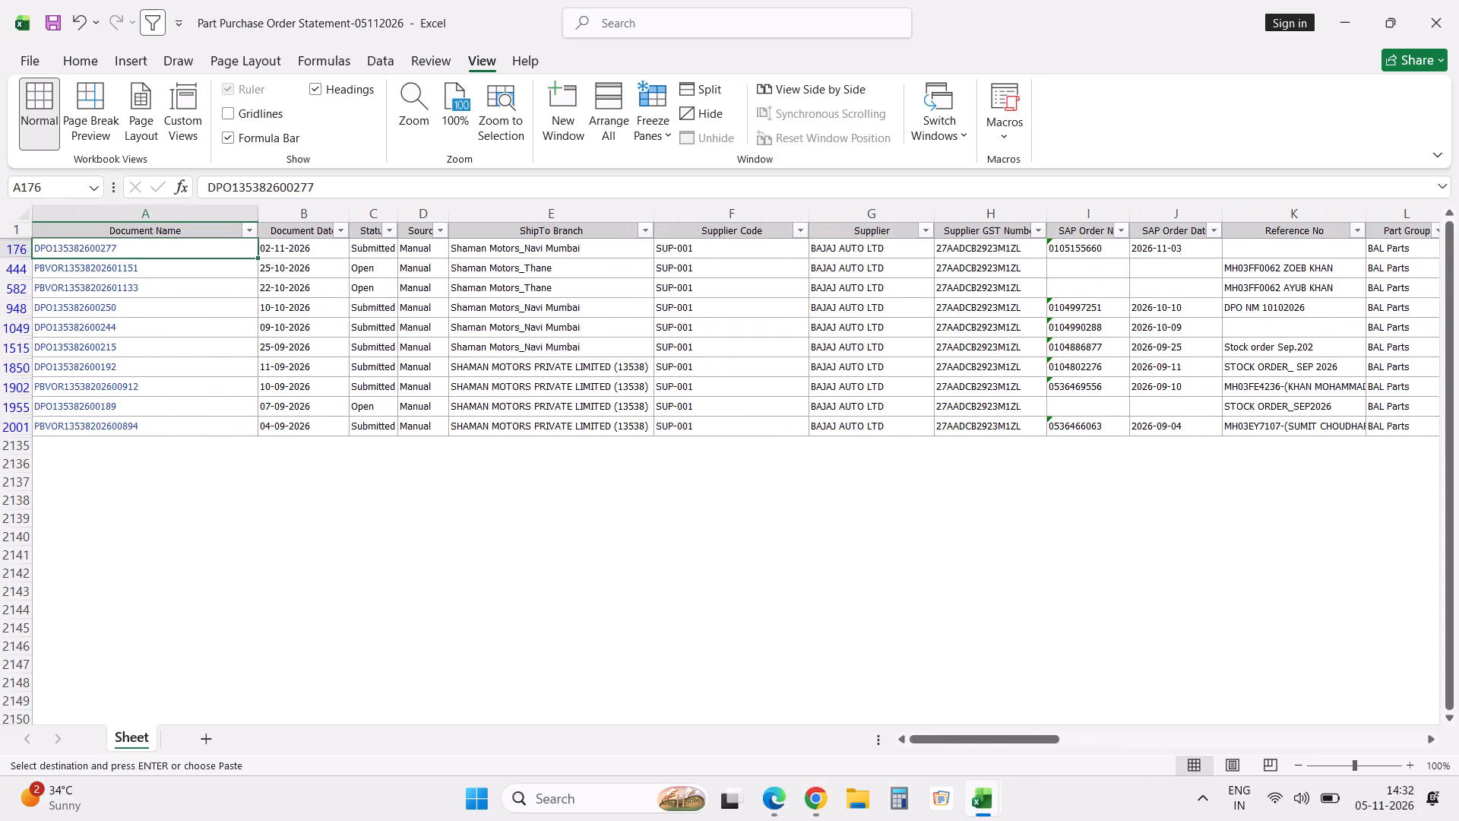
pyautogui.press('Left')
pyautogui.press('Left')
# Check the part list and branch stock in the Part Stock Valuation-05112026 summary again.
pyautogui.hotkey('alt', 'Tab')
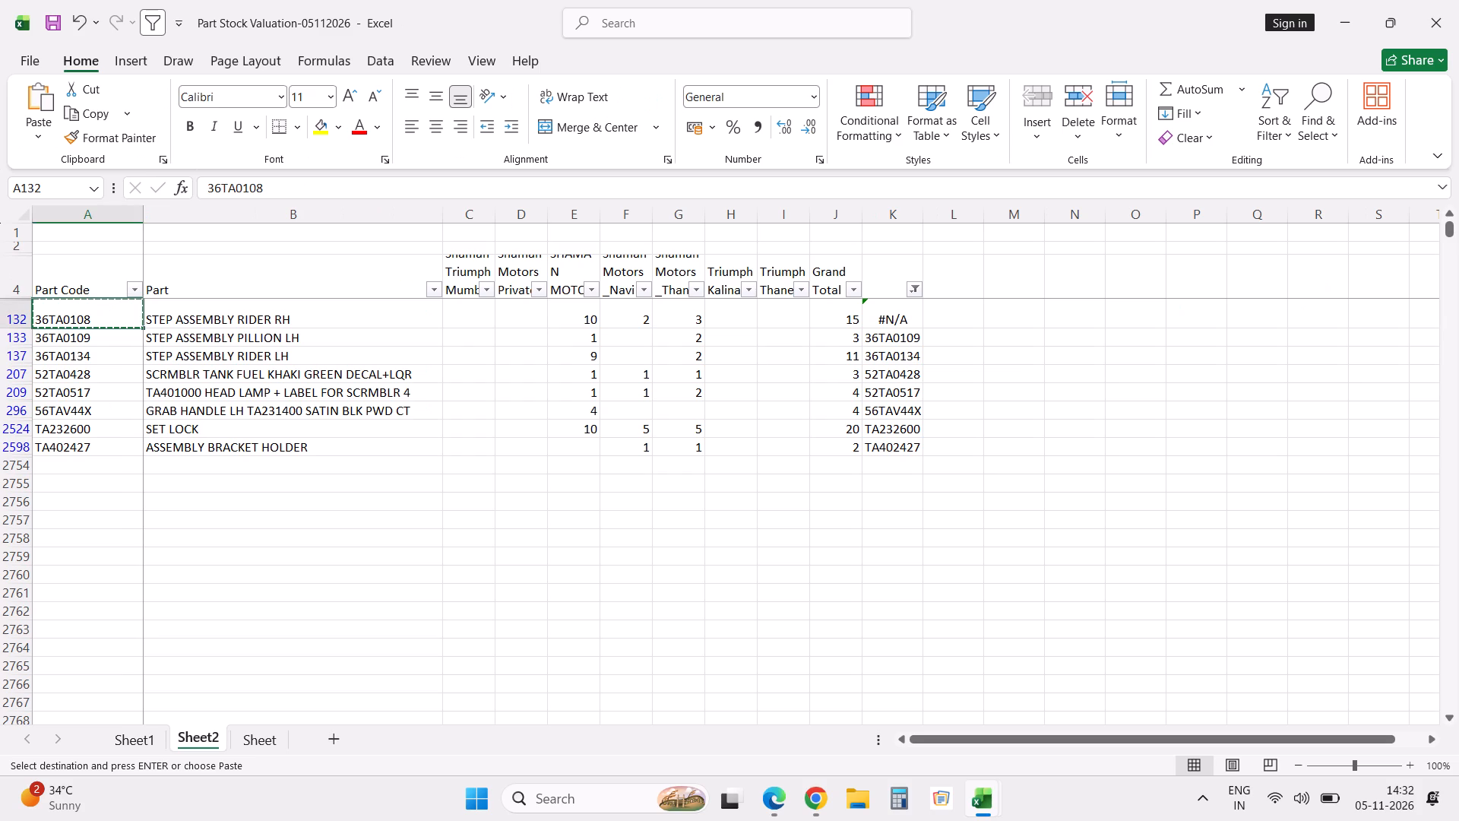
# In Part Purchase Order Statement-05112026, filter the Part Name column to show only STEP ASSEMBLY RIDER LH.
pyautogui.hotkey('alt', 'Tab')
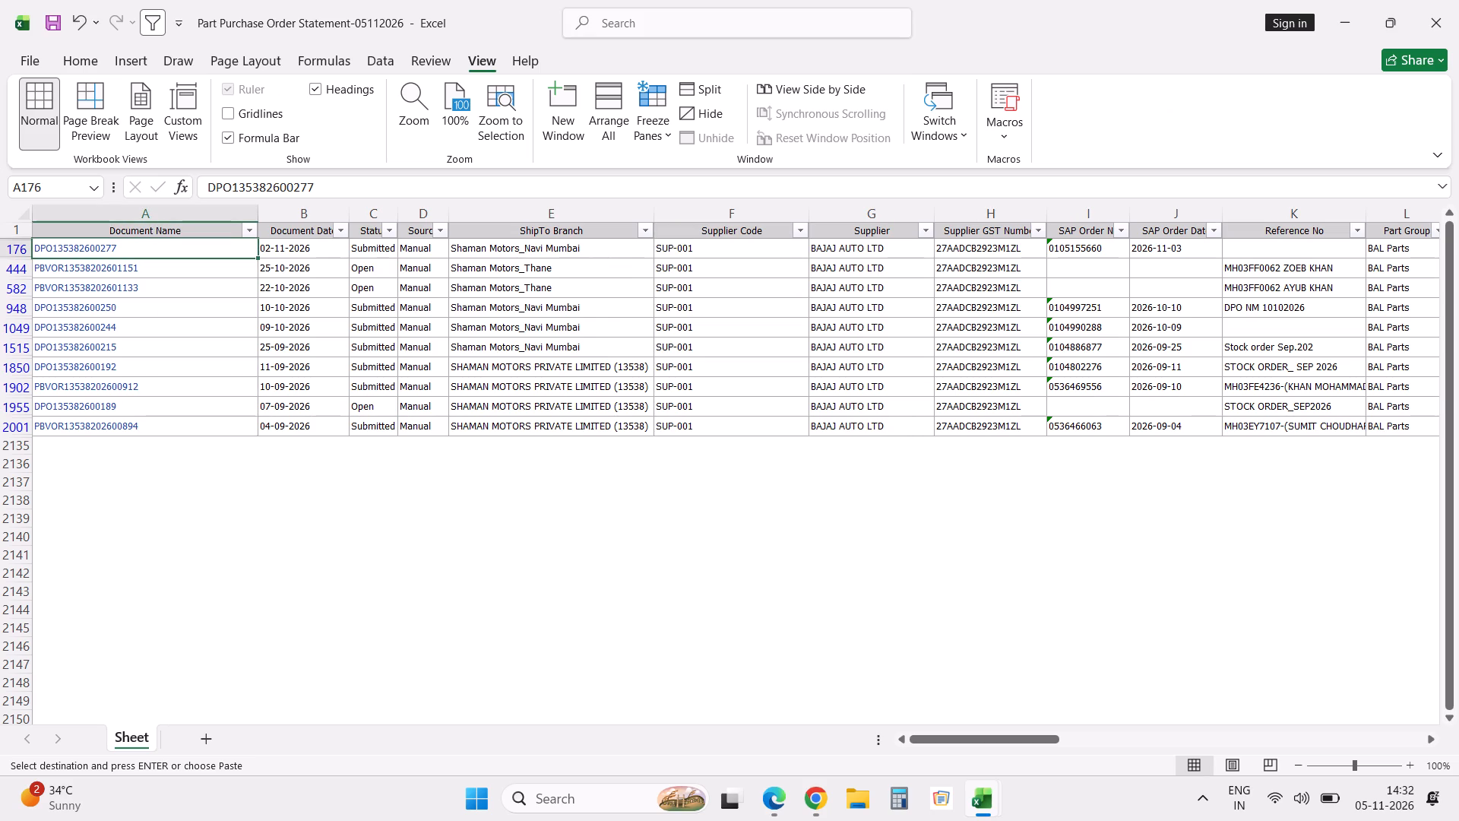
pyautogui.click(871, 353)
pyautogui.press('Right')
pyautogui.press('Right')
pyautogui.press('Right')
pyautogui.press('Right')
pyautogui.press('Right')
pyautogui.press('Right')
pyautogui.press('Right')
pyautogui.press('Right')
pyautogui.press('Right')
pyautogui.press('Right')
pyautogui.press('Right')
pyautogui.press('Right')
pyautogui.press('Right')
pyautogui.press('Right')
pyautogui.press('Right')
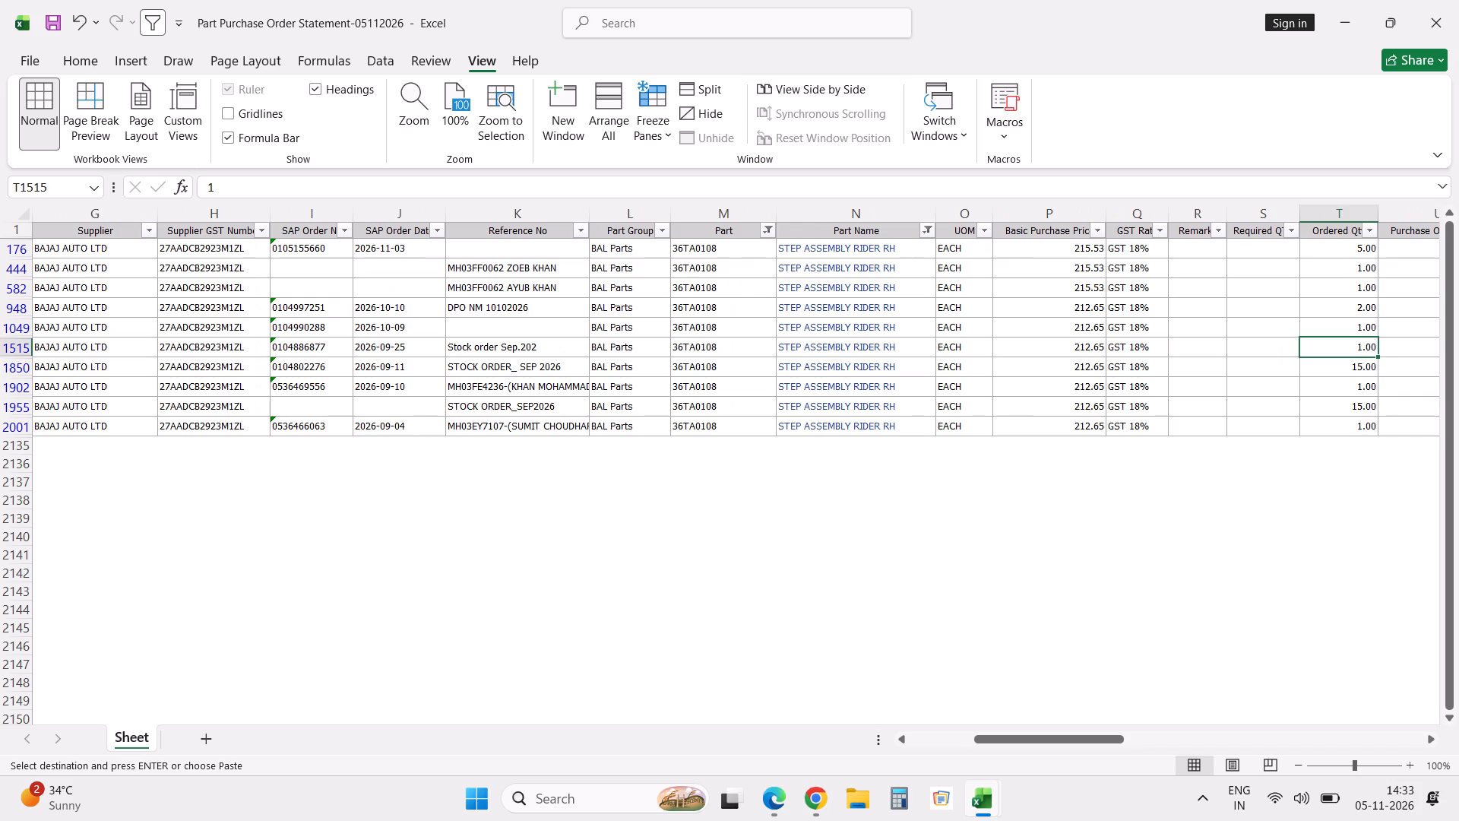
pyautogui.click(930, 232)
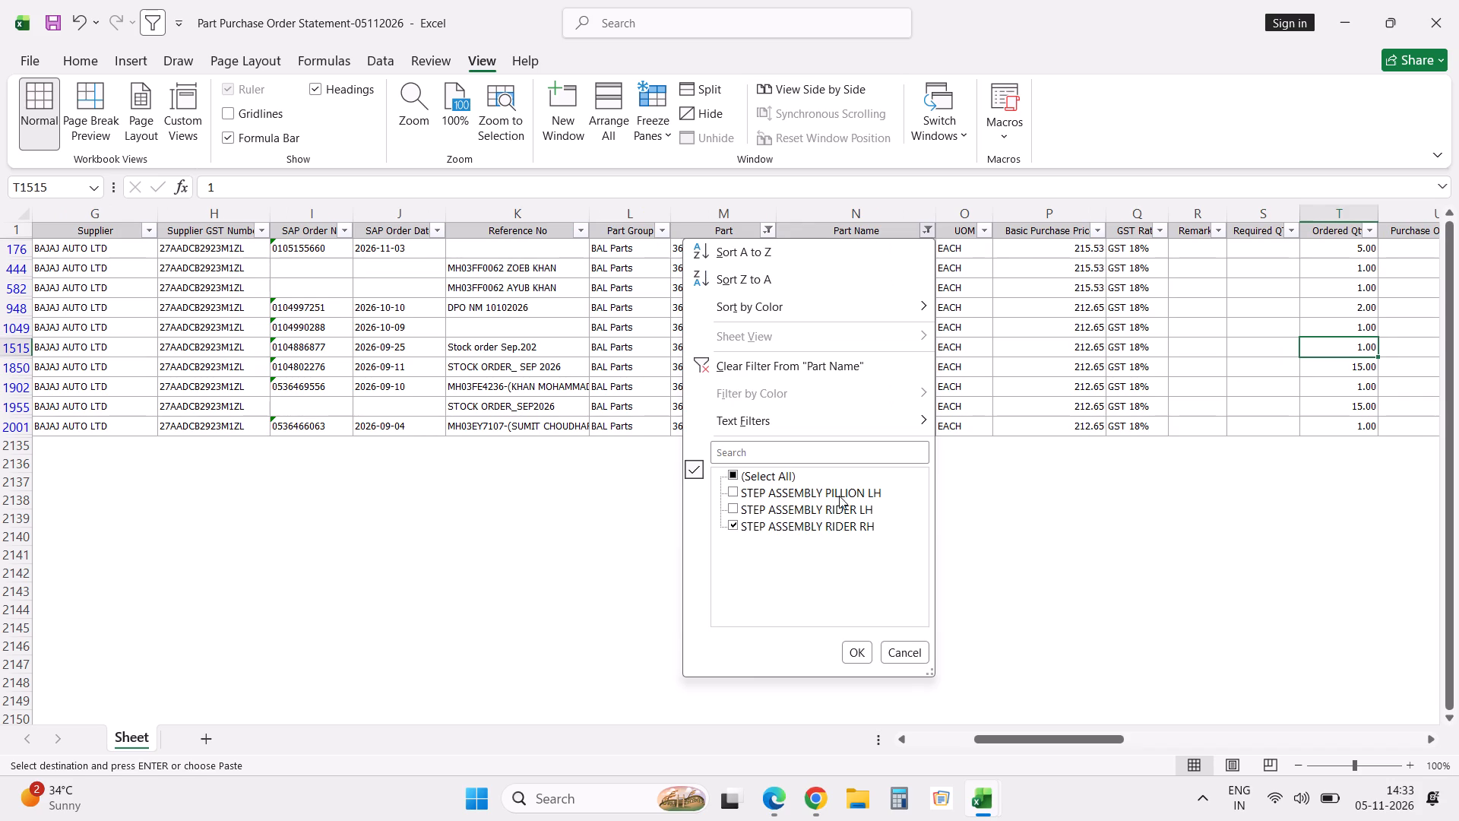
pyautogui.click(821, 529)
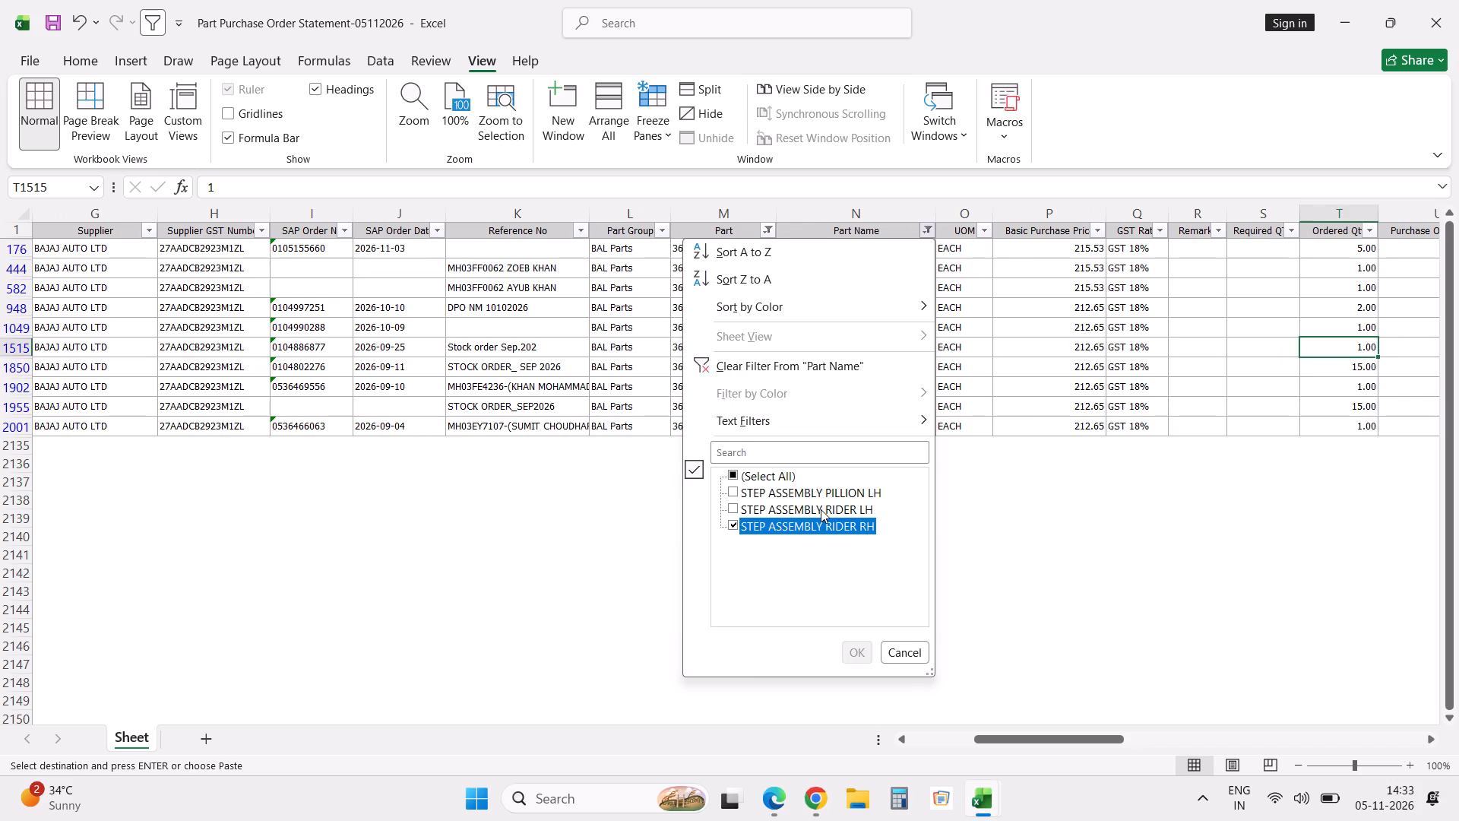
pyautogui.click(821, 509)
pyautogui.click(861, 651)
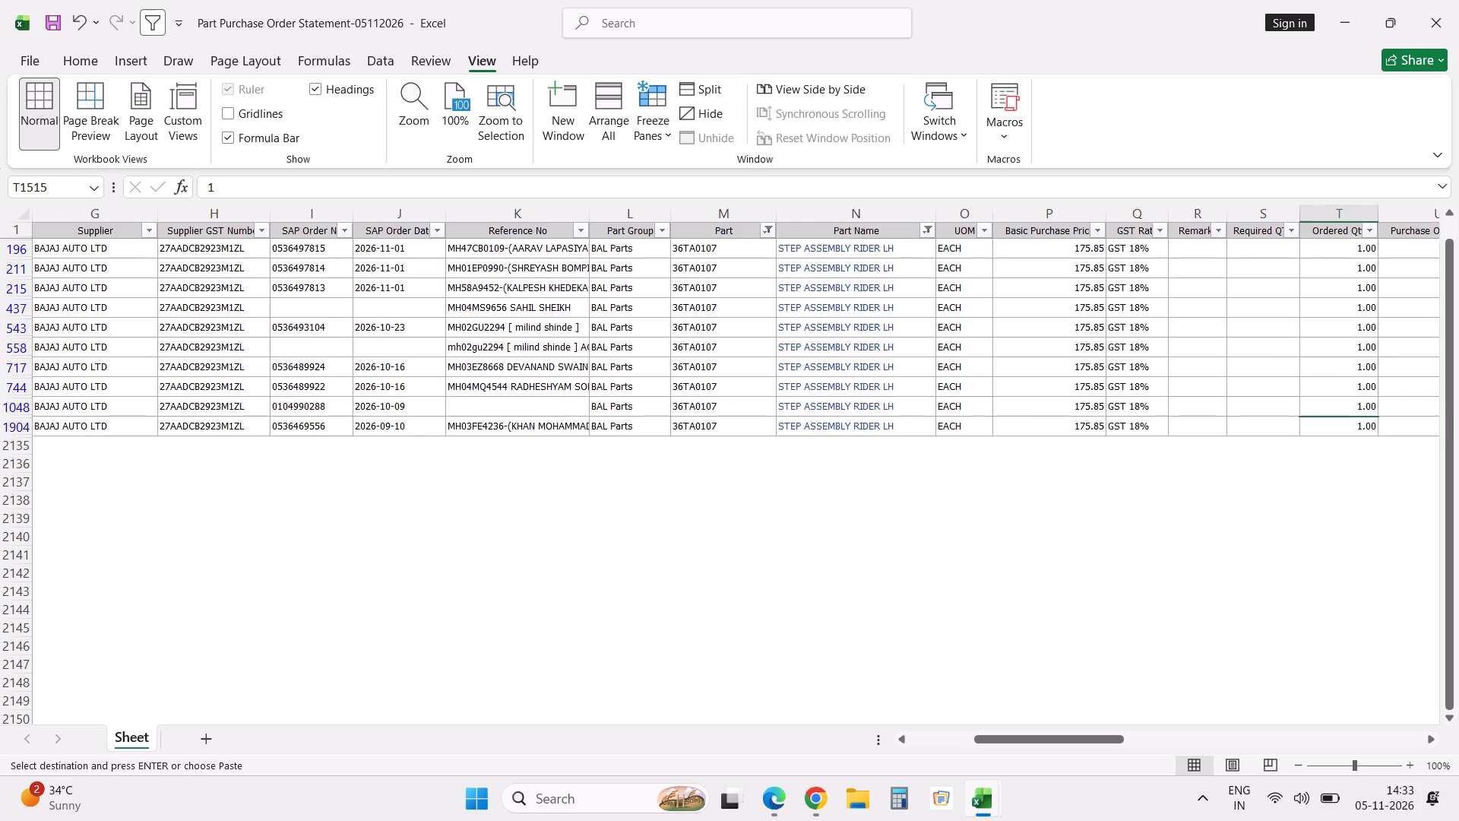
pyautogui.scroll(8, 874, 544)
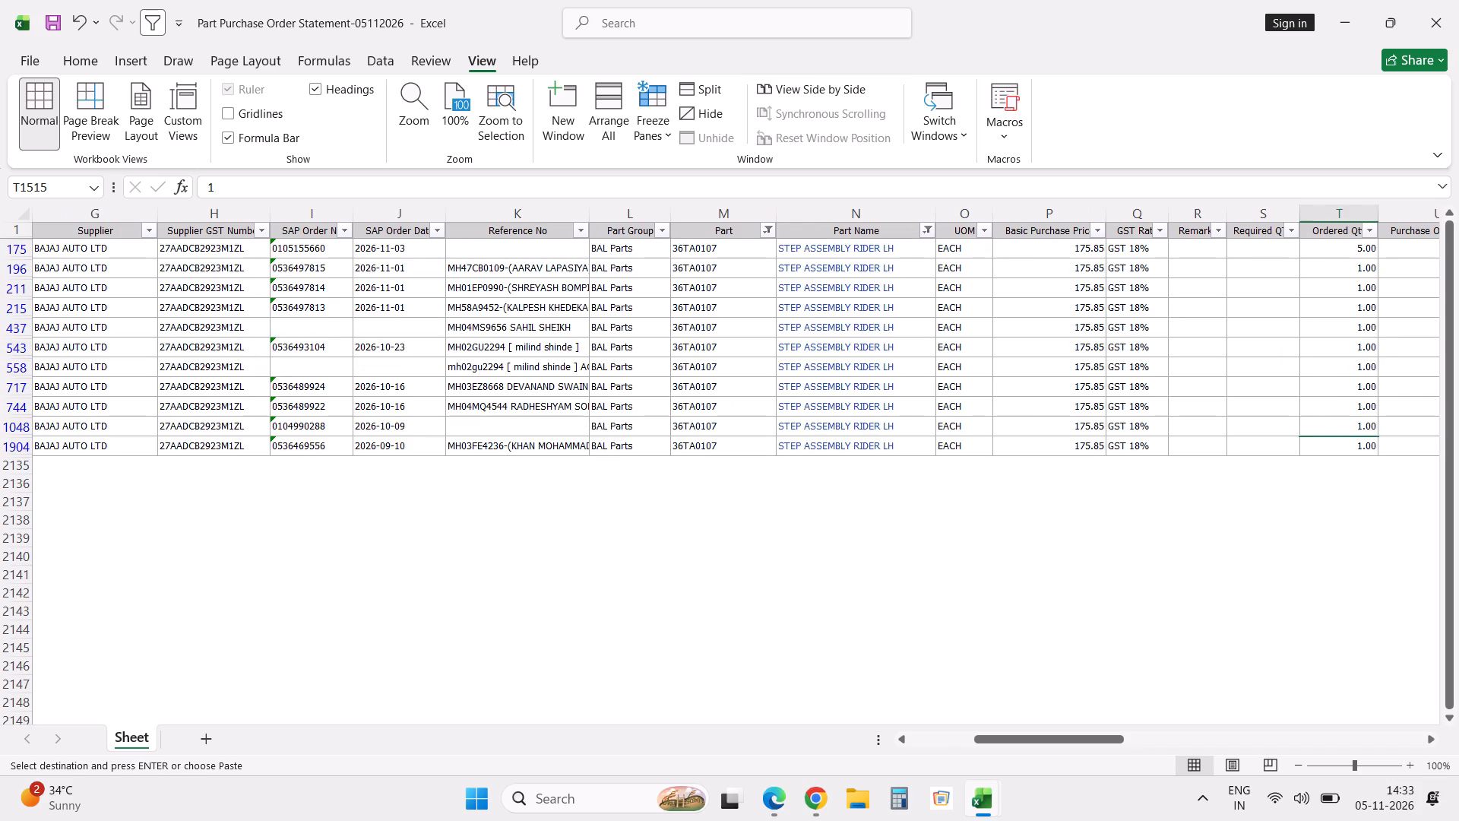
# Filter the Part Name column to show only STEP ASSEMBLY PILLION LH.
pyautogui.click(928, 230)
pyautogui.click(817, 509)
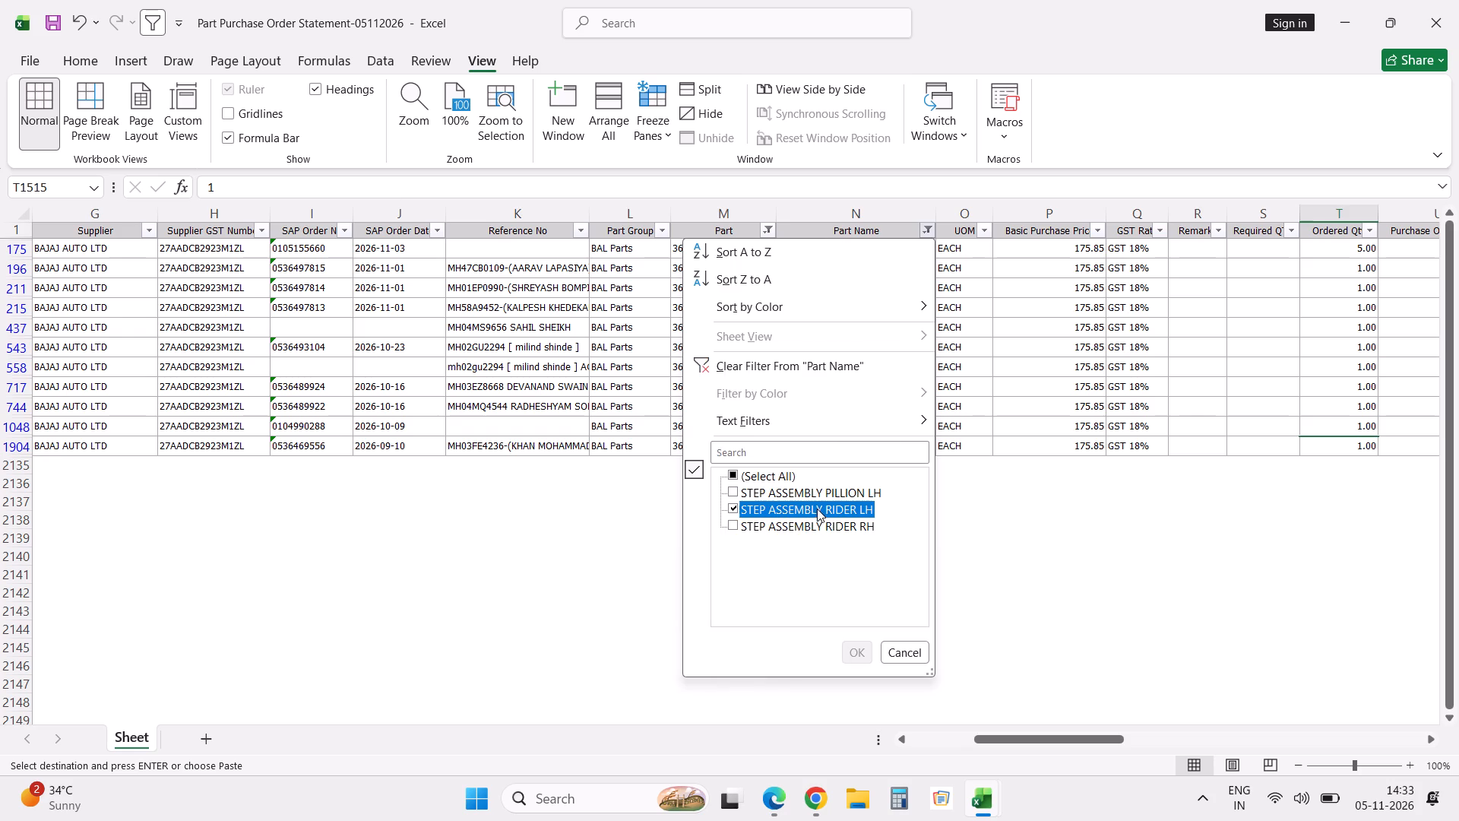
pyautogui.click(814, 490)
pyautogui.click(856, 655)
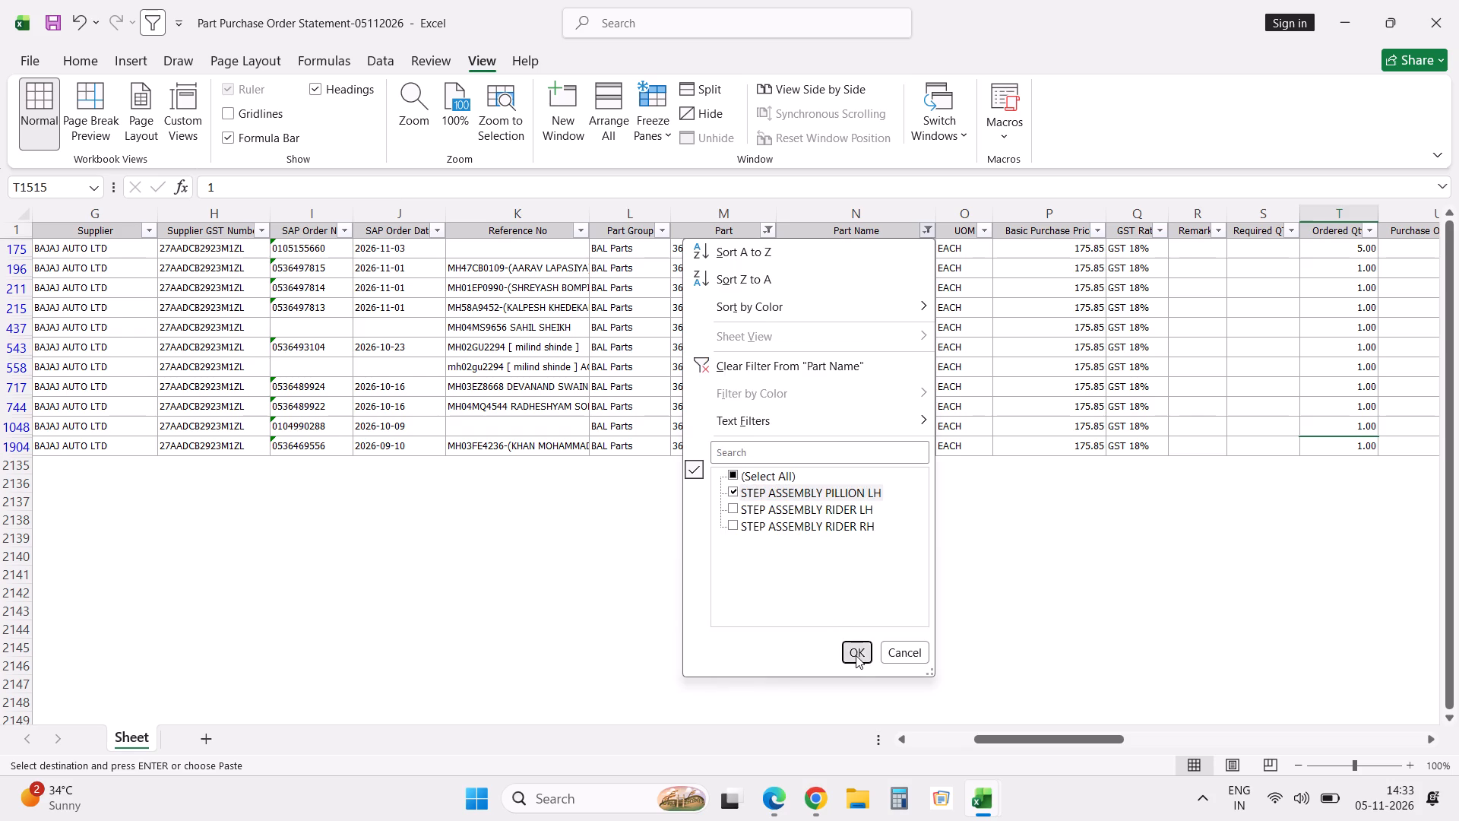
# Examine the ordered, cancelled, back order, undispatched, in-transit and GRN figures of the filtered 36TA0109 orders.
pyautogui.click(821, 548)
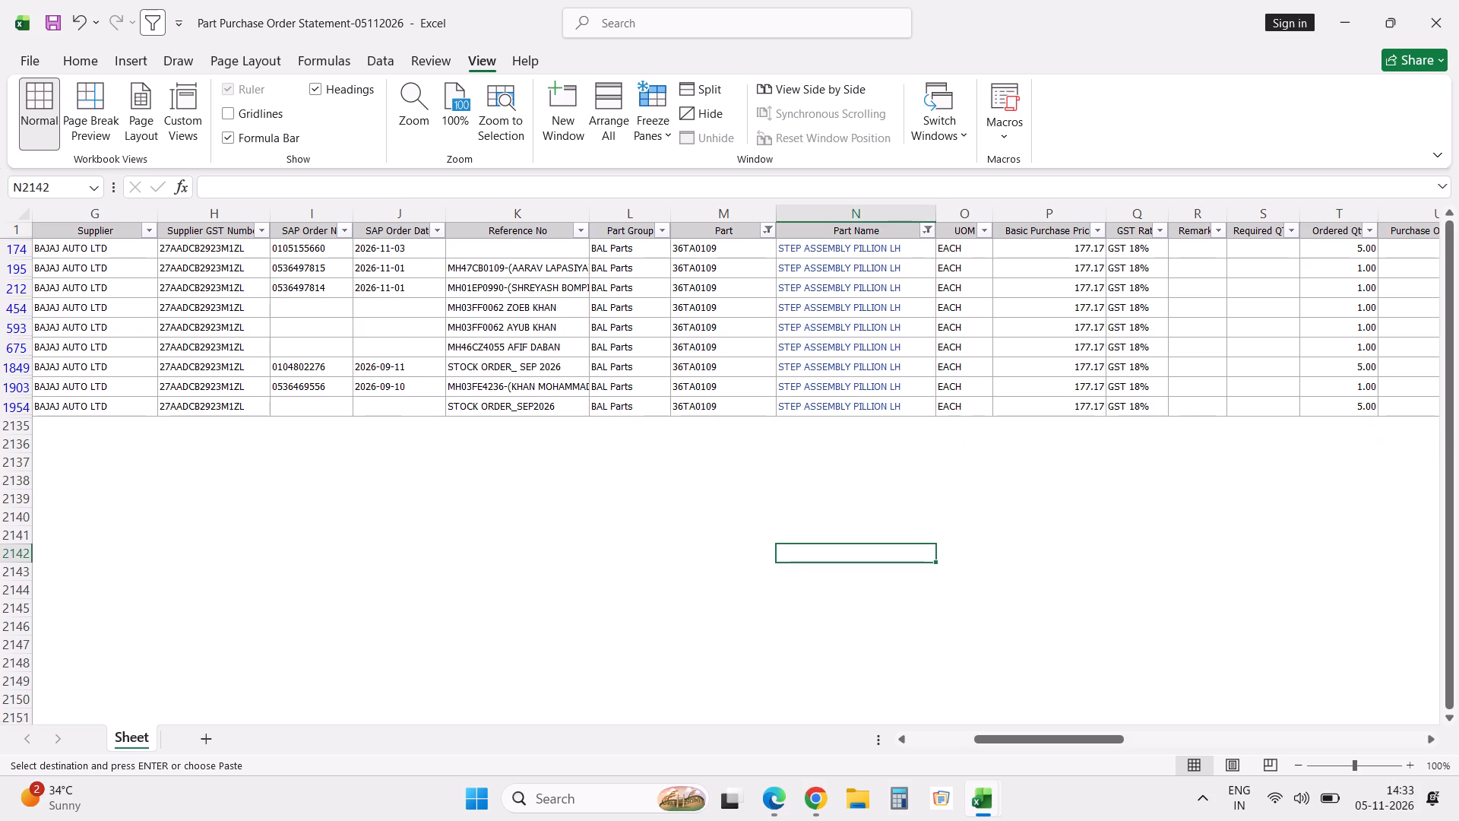
pyautogui.press('Right')
pyautogui.press('Right')
pyautogui.press('Right')
pyautogui.press('Right')
pyautogui.press('Right')
pyautogui.press('Right')
pyautogui.press('Right')
pyautogui.press('Right')
pyautogui.press('Right')
pyautogui.press('Right')
pyautogui.press('Right')
pyautogui.press('Right')
pyautogui.press('Right')
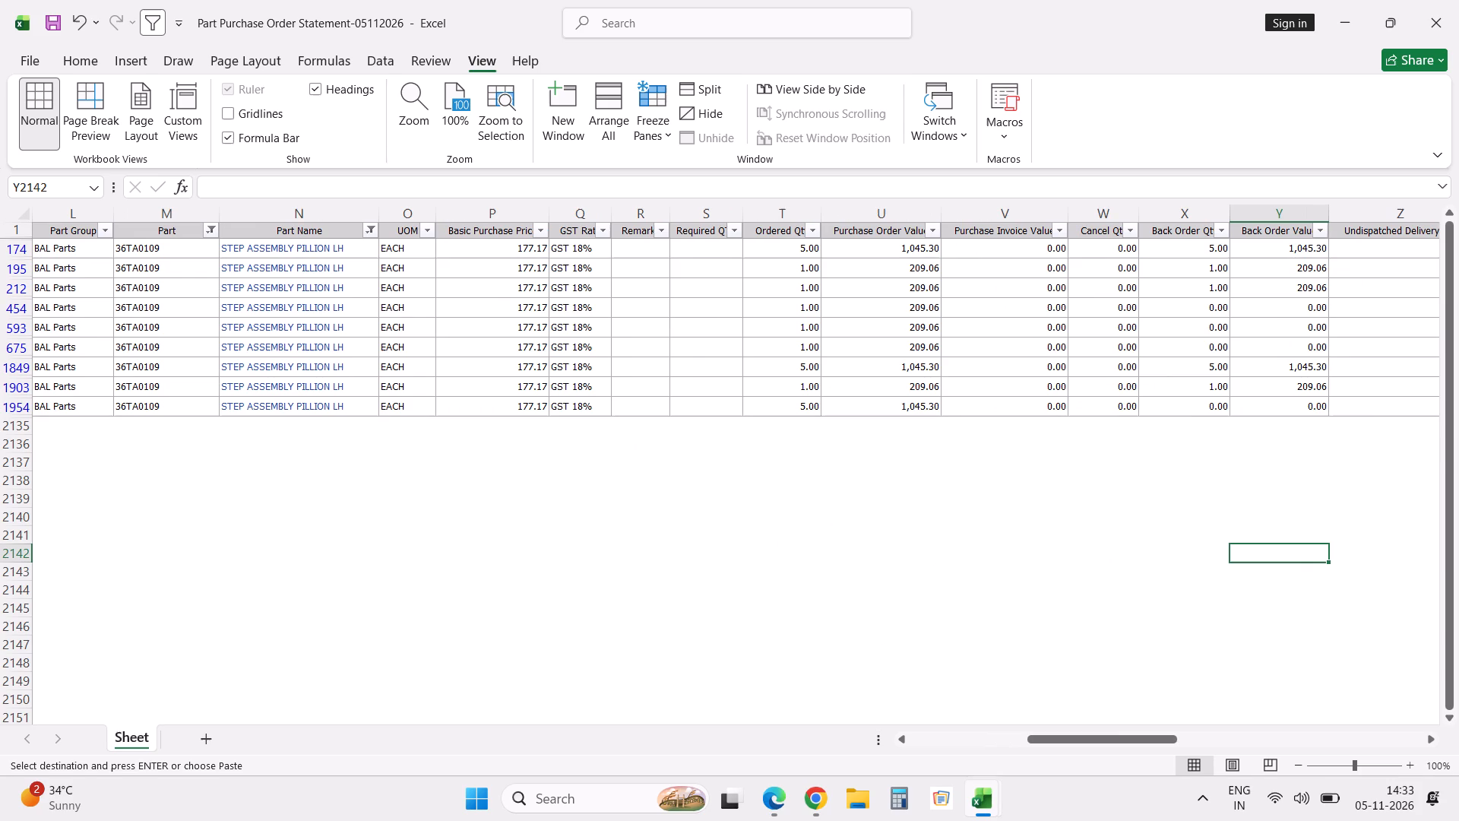
pyautogui.press('Right')
pyautogui.press('Right')
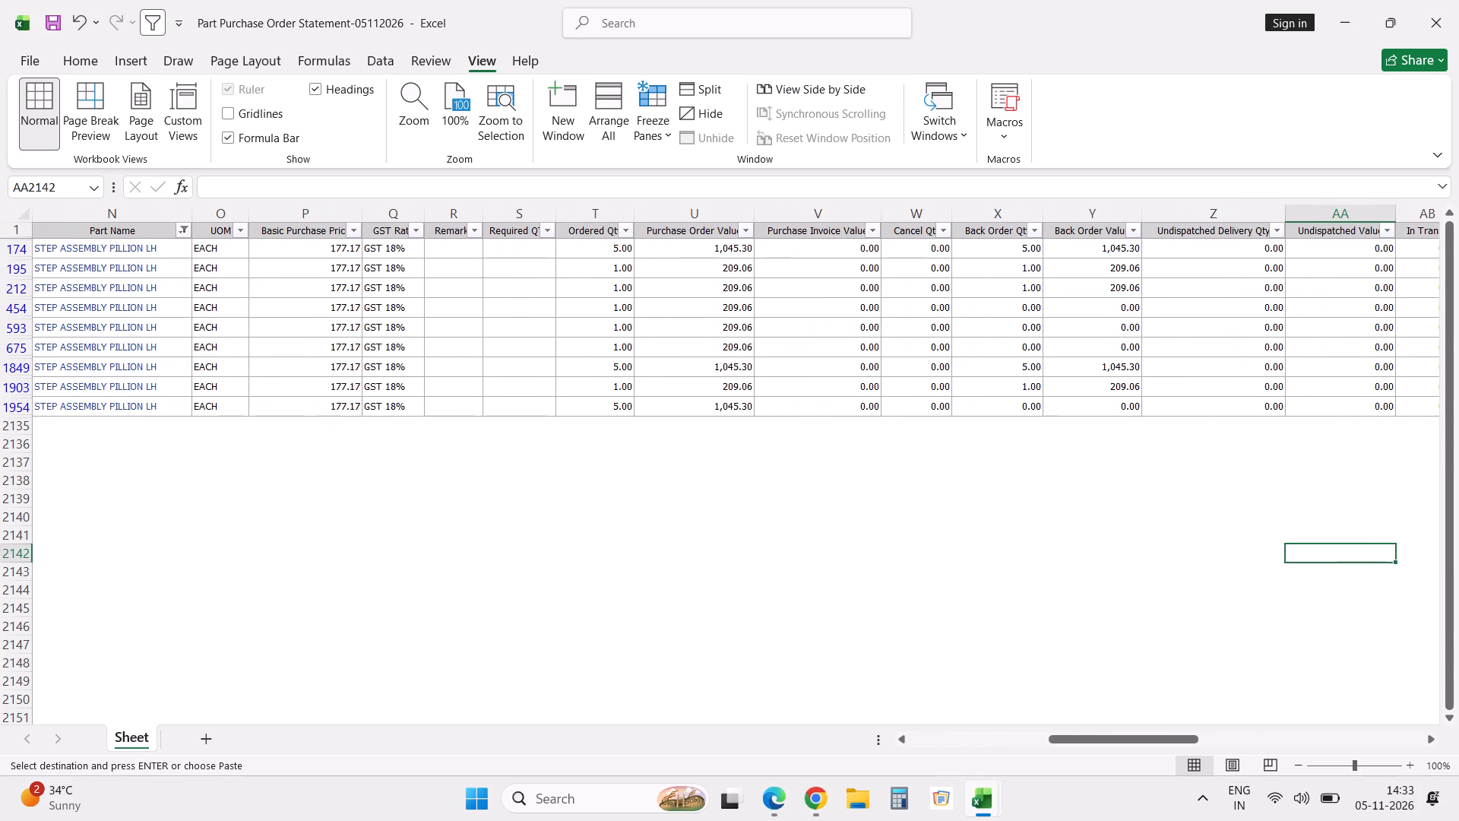
pyautogui.press('Right')
pyautogui.press('Right')
pyautogui.press('Right')
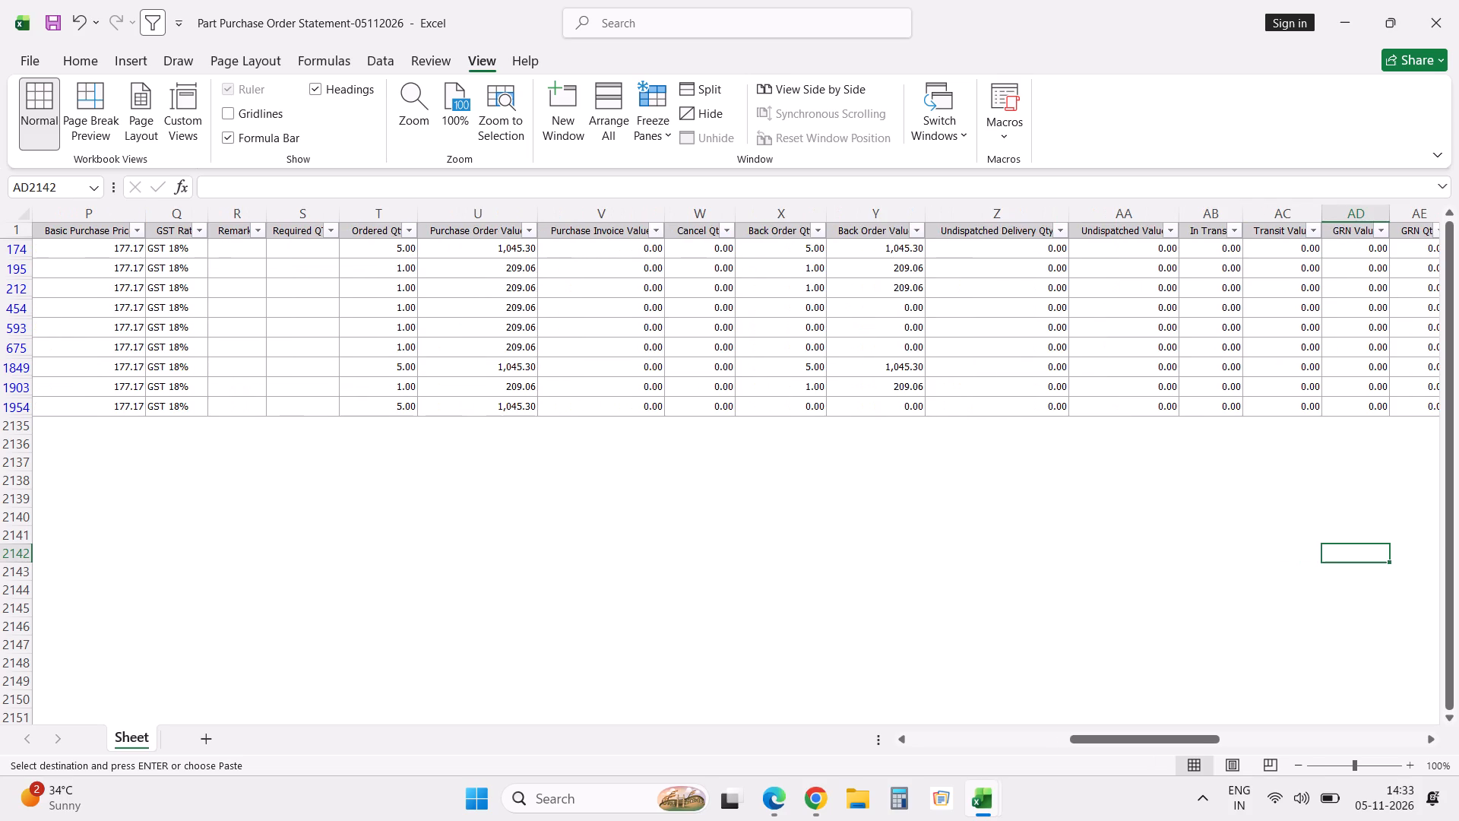
# Return to the Part Stock Valuation-05112026 summary and review the stock rows for part codes 36TA0109 and 36TA0134.
pyautogui.hotkey('alt', 'Tab')
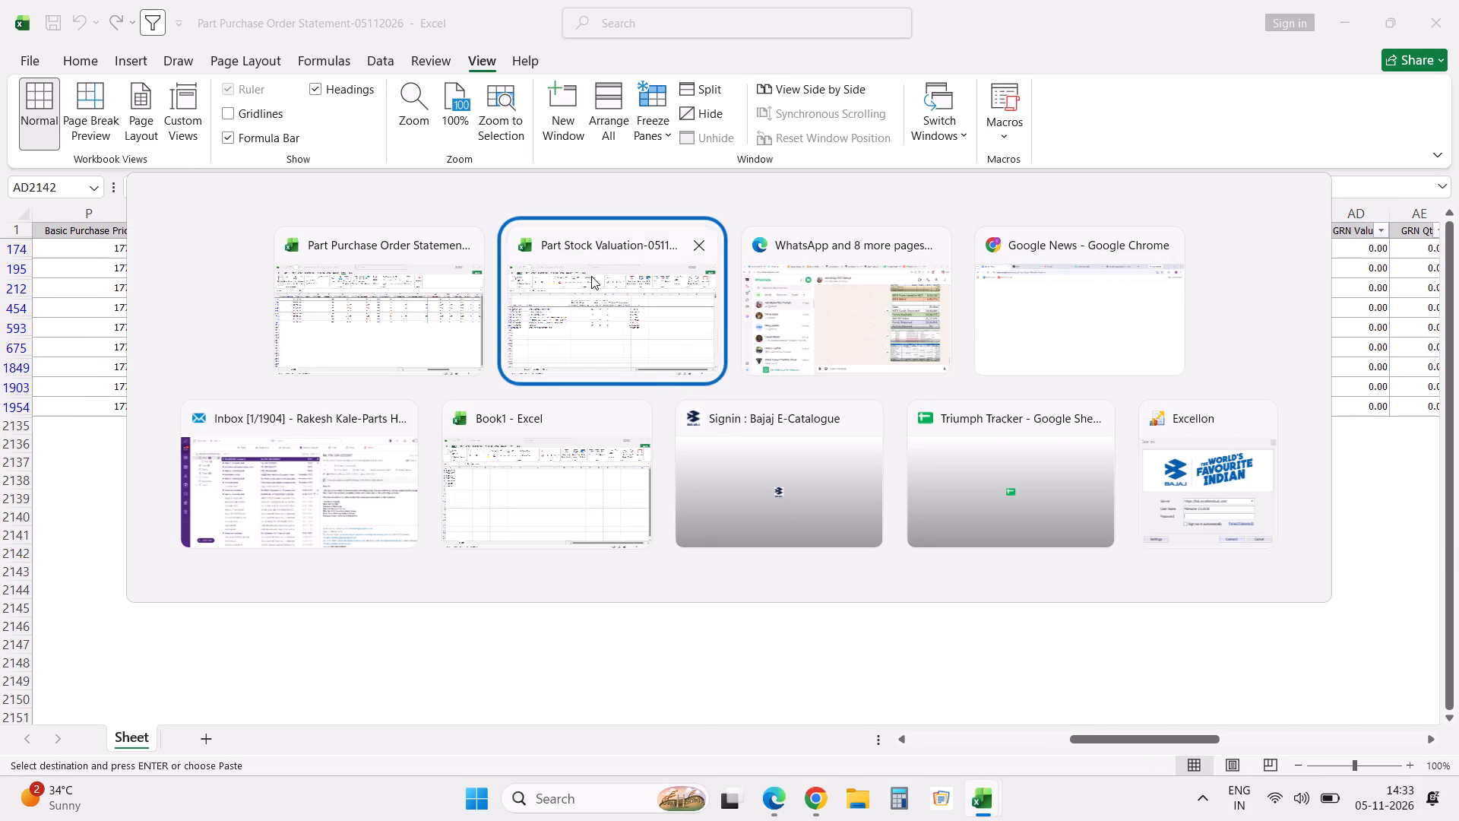
pyautogui.click(591, 272)
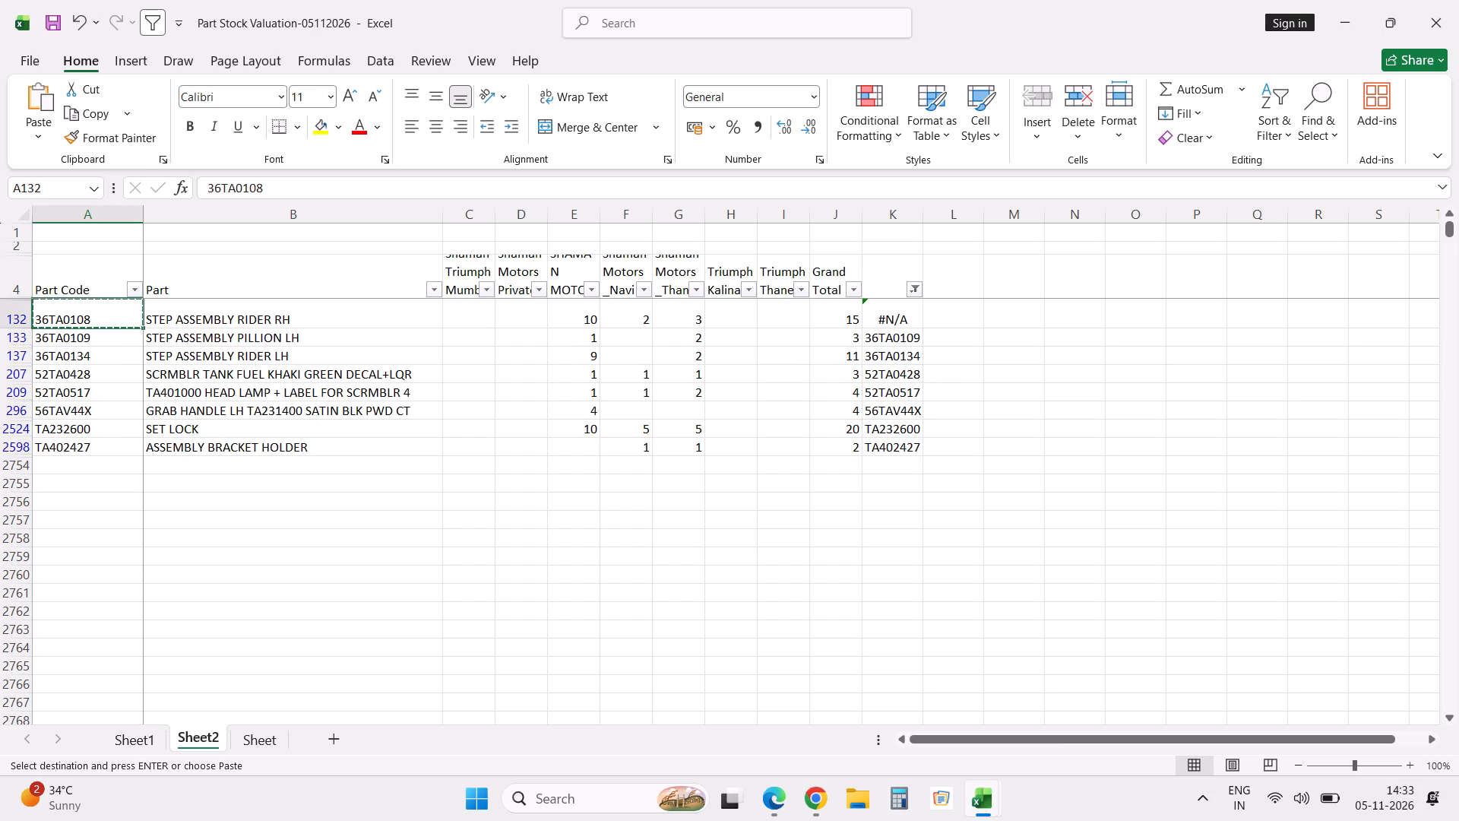
pyautogui.press('Down')
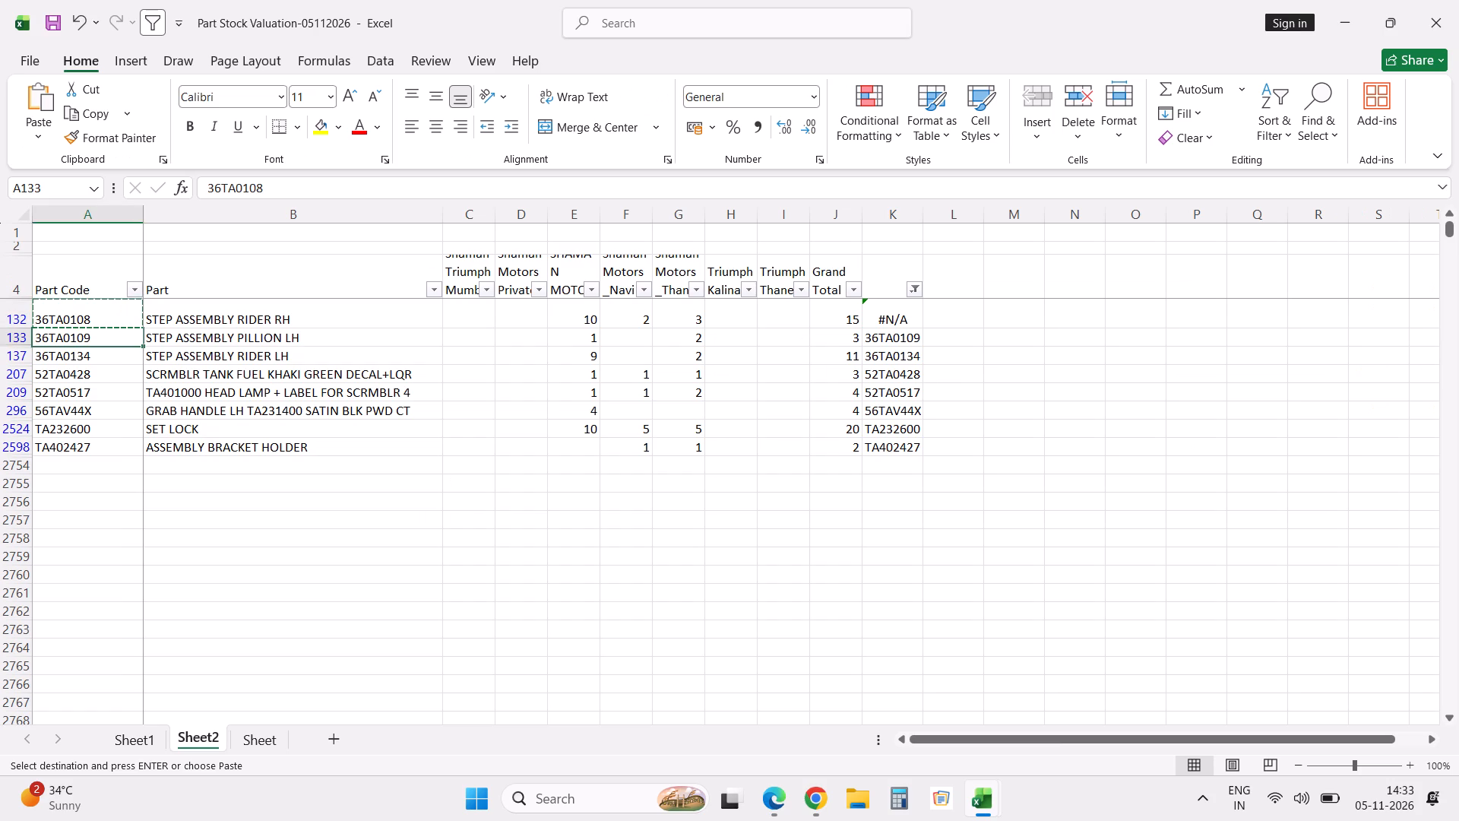
pyautogui.press('Escape')
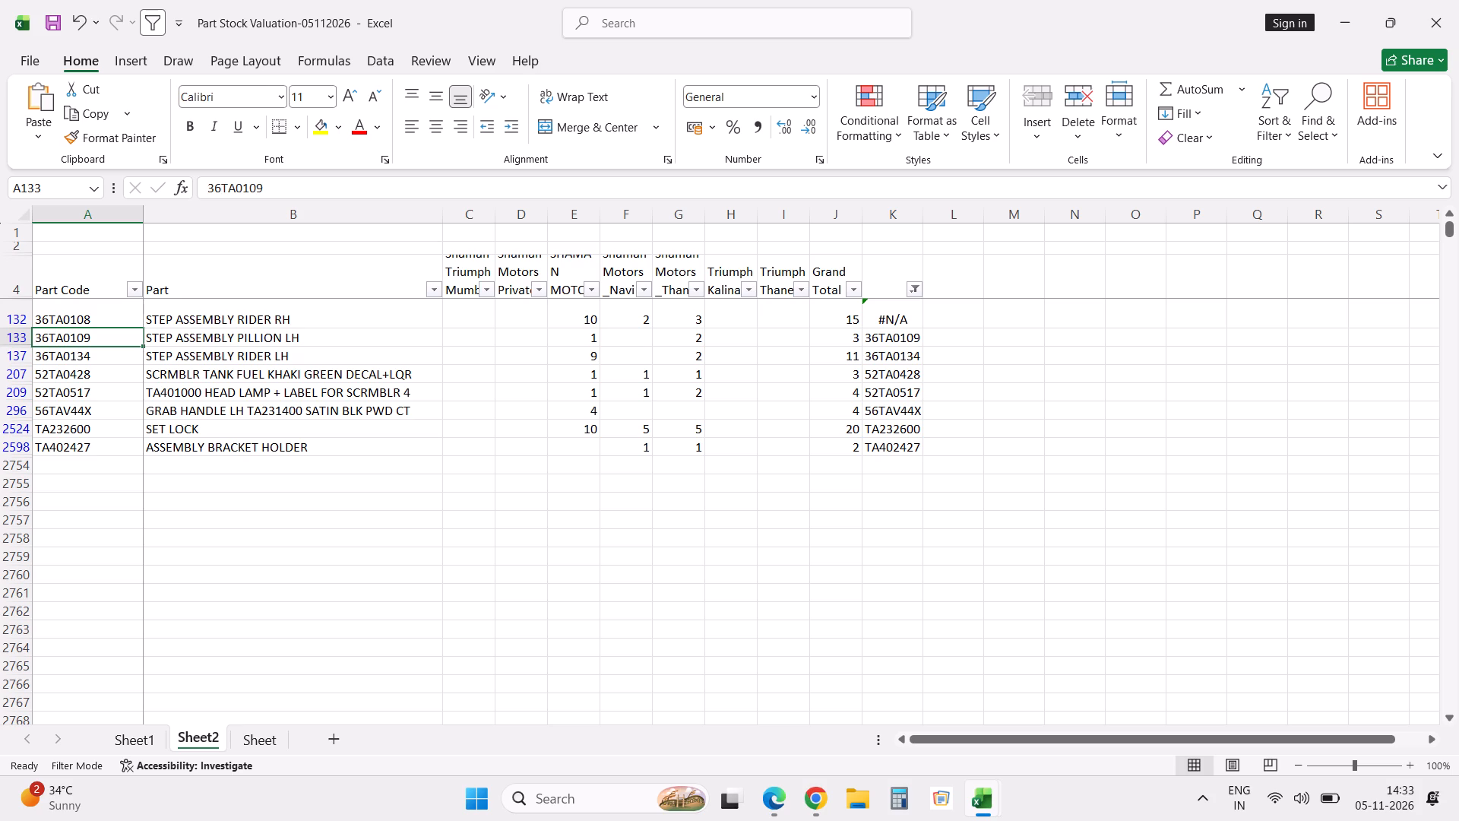
pyautogui.click(80, 354)
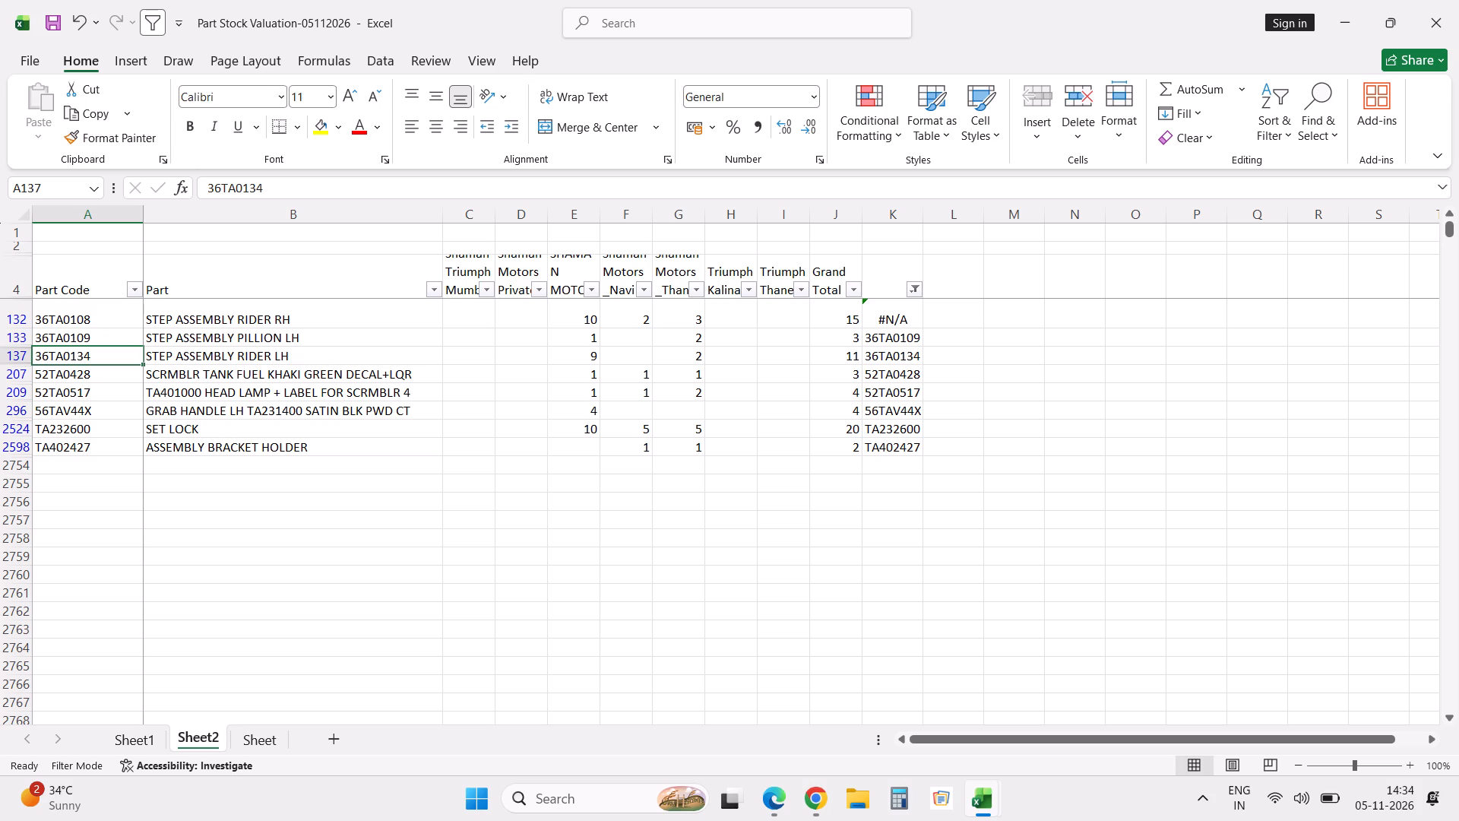
# Copy part code 52TA0517 from the stock summary and switch to Part Purchase Order Statement-05112026.
pyautogui.click(110, 394)
pyautogui.hotkey('ctrl', 'c')
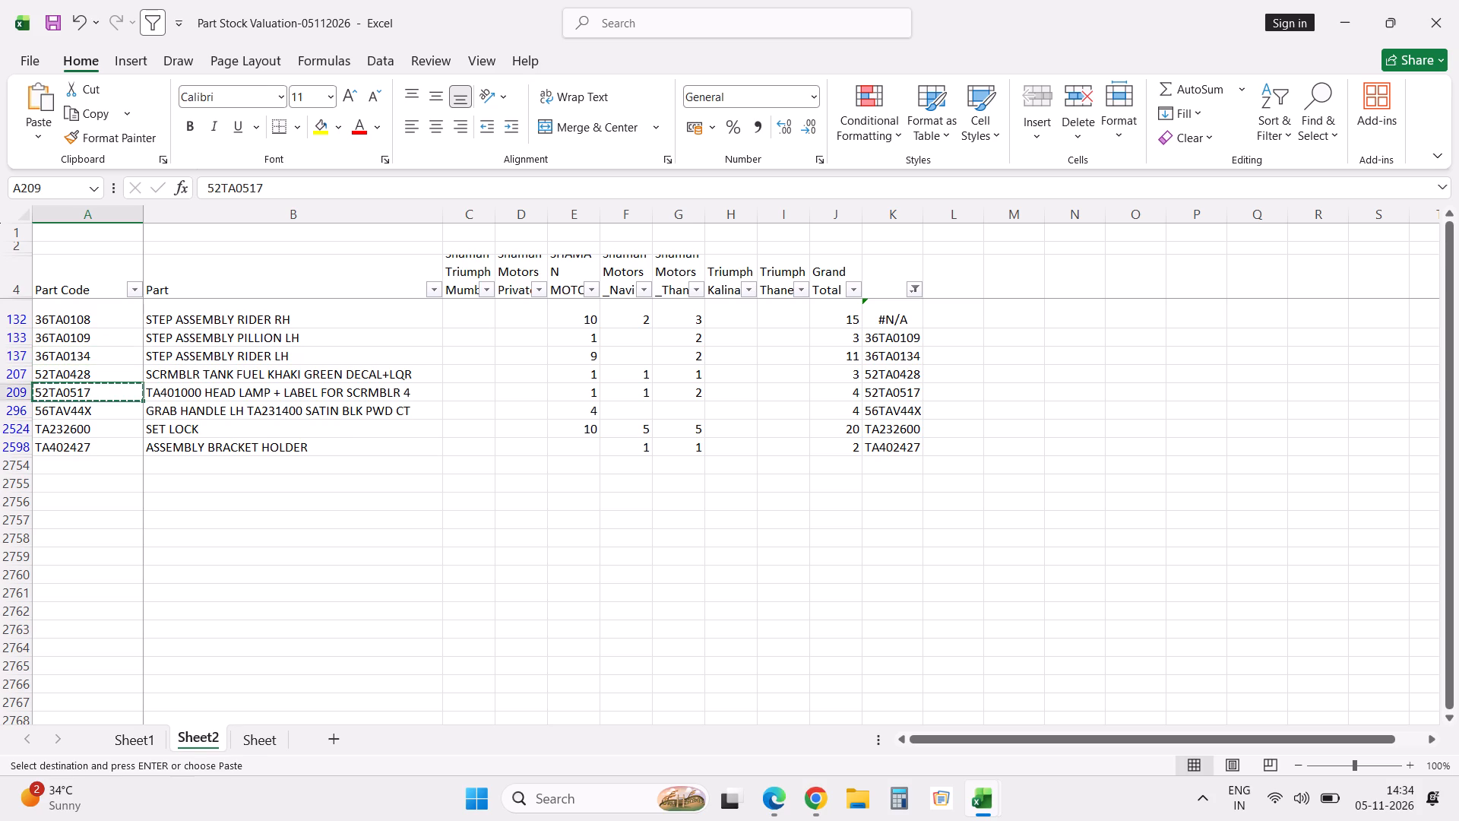
pyautogui.hotkey('alt', 'Tab')
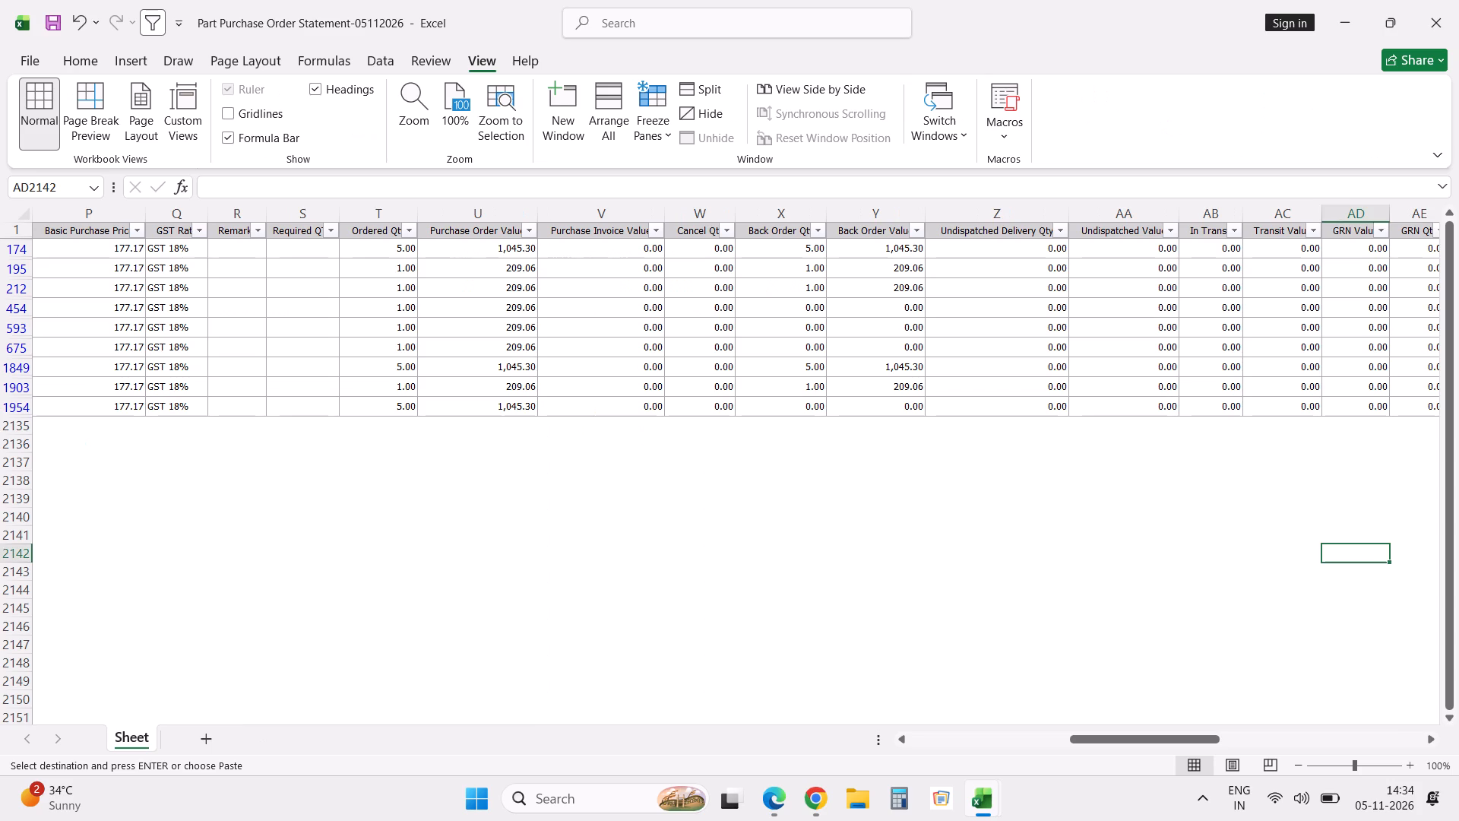
# Reset the Part Name column's filter to include all part names.
pyautogui.click(302, 234)
pyautogui.press('Left')
pyautogui.press('Left')
pyautogui.press('Left')
pyautogui.press('Left')
pyautogui.press('Left')
pyautogui.press('Left')
pyautogui.press('Left')
pyautogui.press('Left')
pyautogui.press('Left')
pyautogui.press('Left')
pyautogui.press('Left')
pyautogui.press('Left')
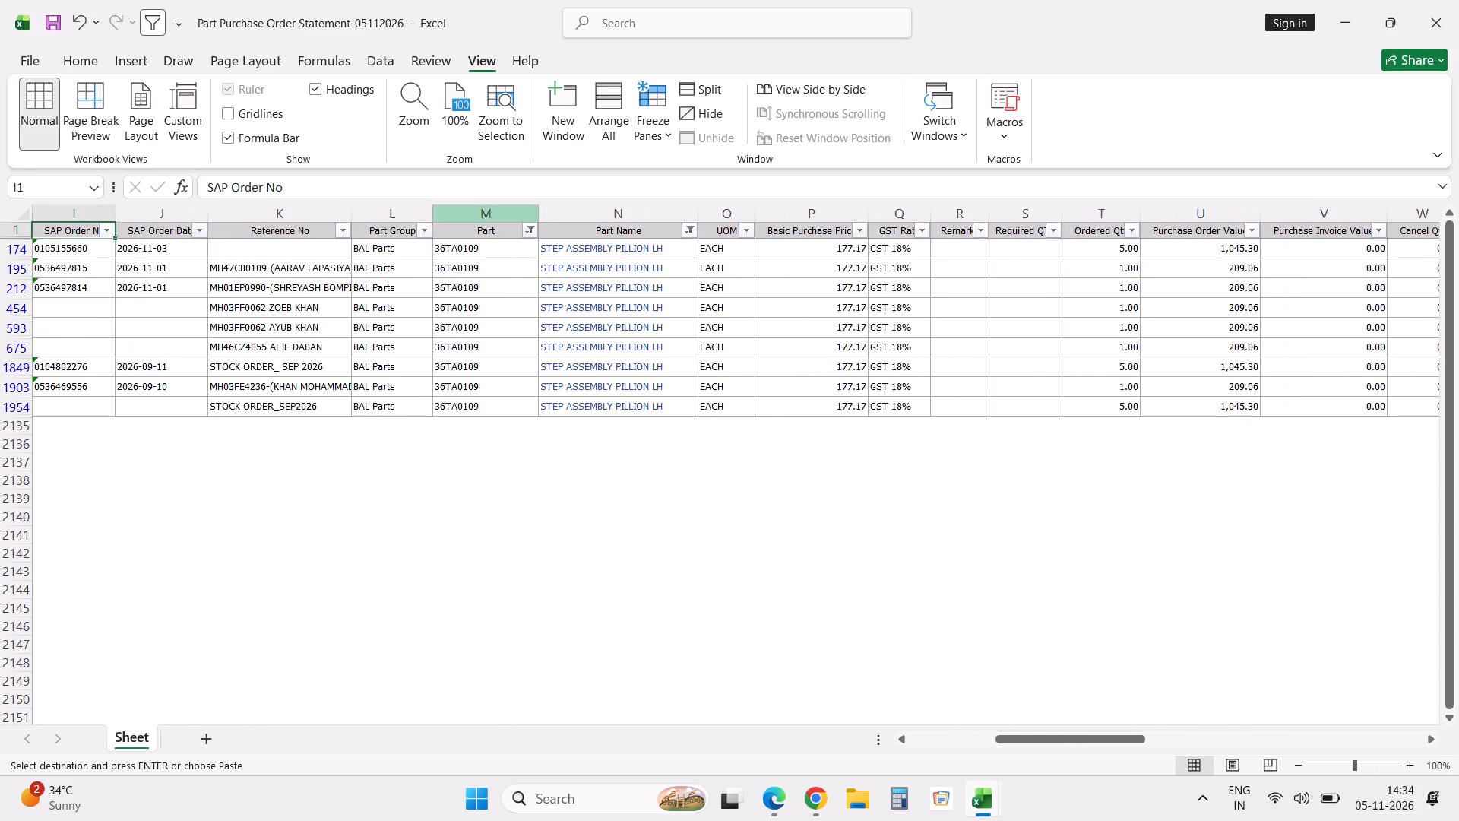
pyautogui.click(525, 232)
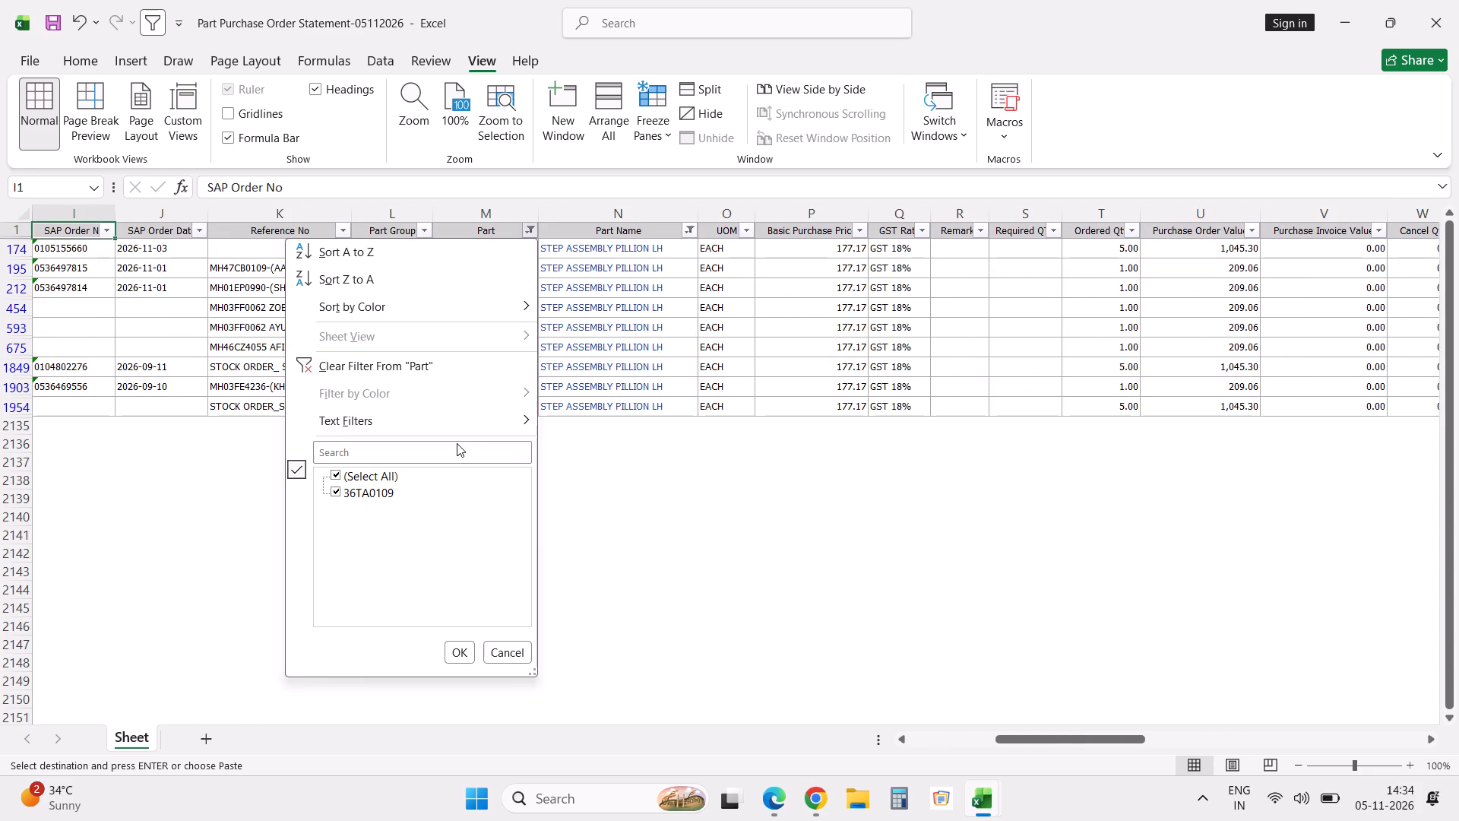
pyautogui.click(660, 421)
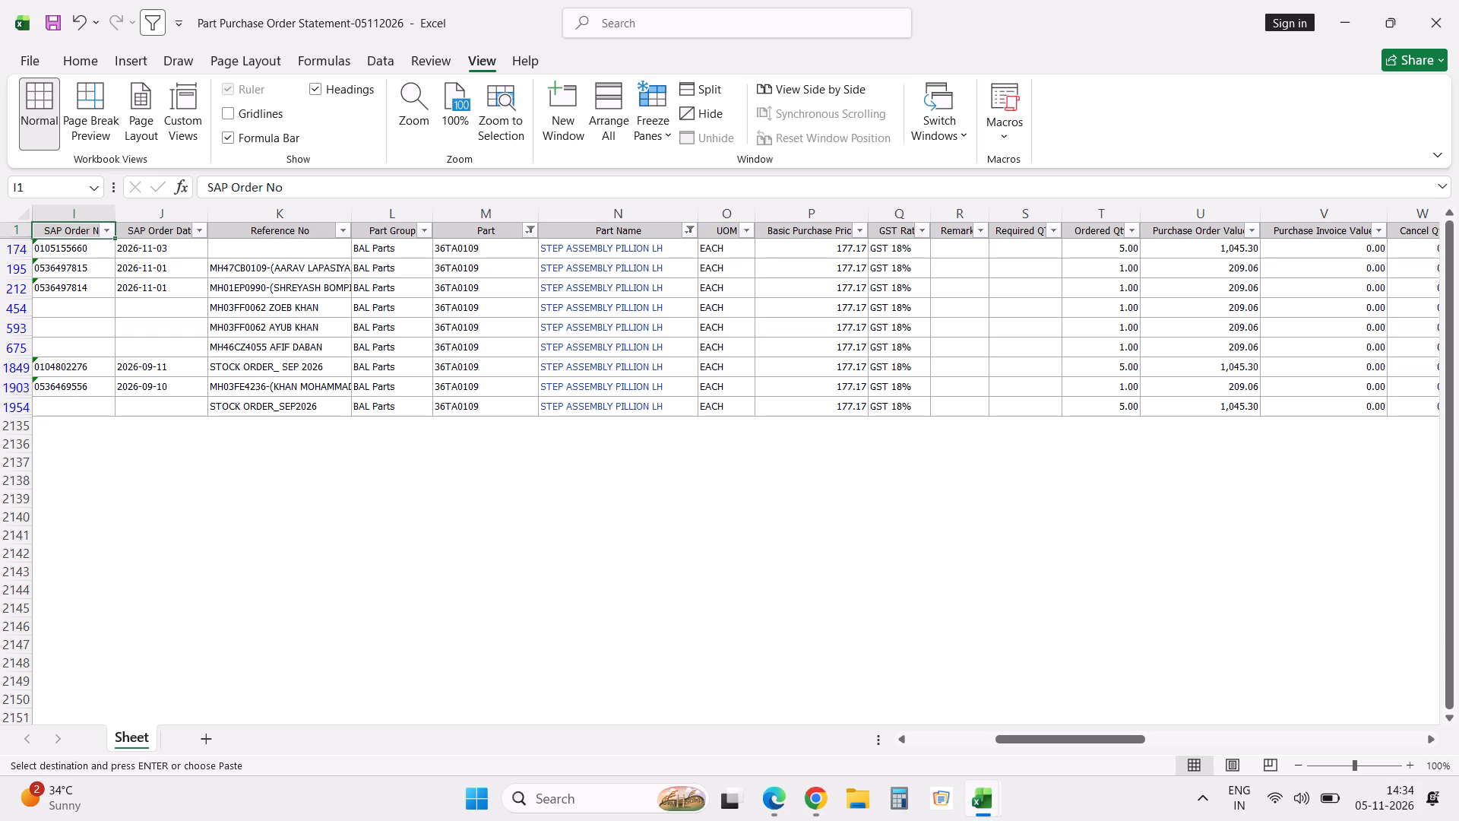
pyautogui.click(692, 233)
pyautogui.click(536, 480)
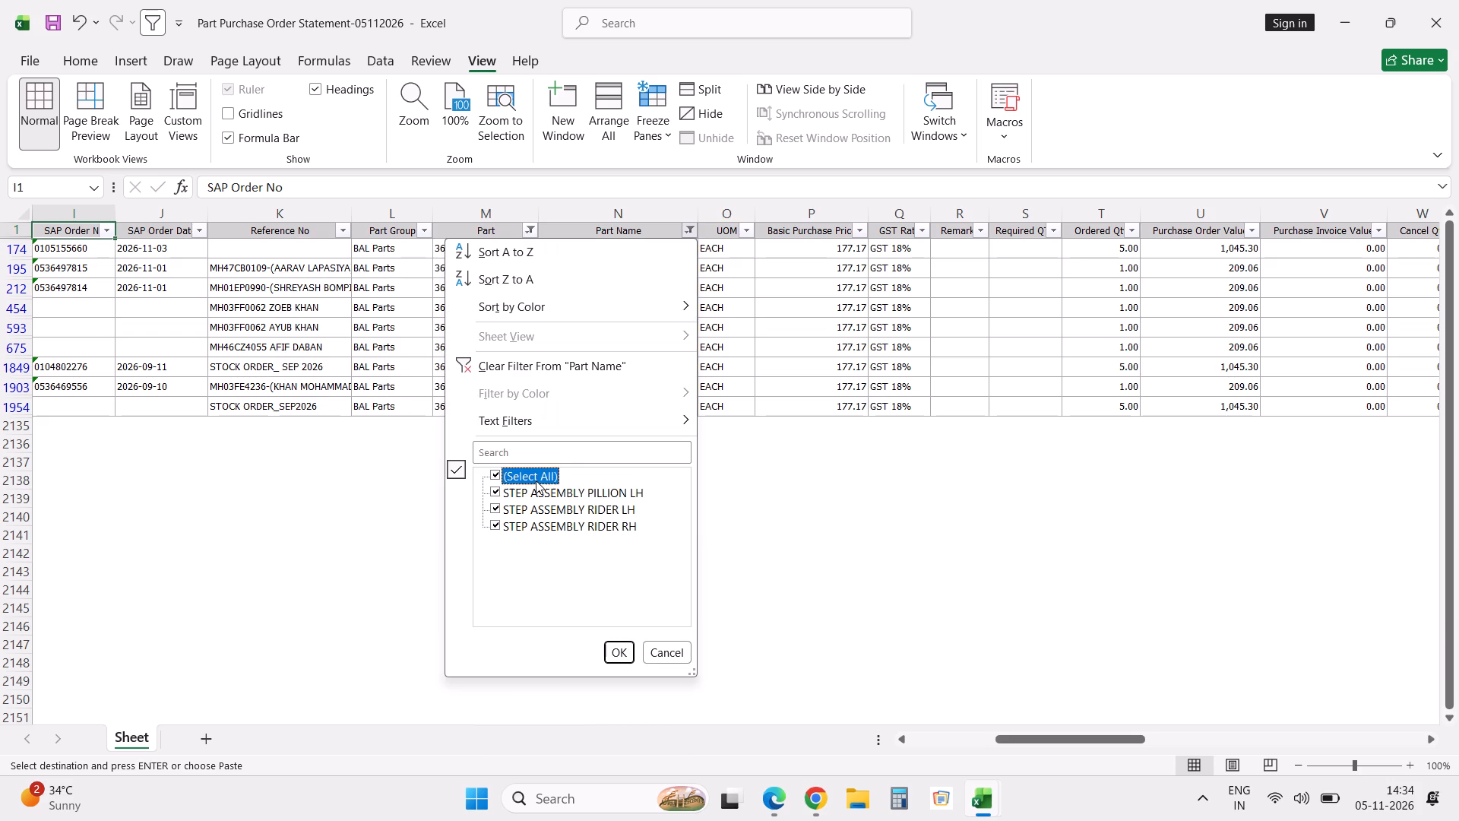
pyautogui.click(620, 659)
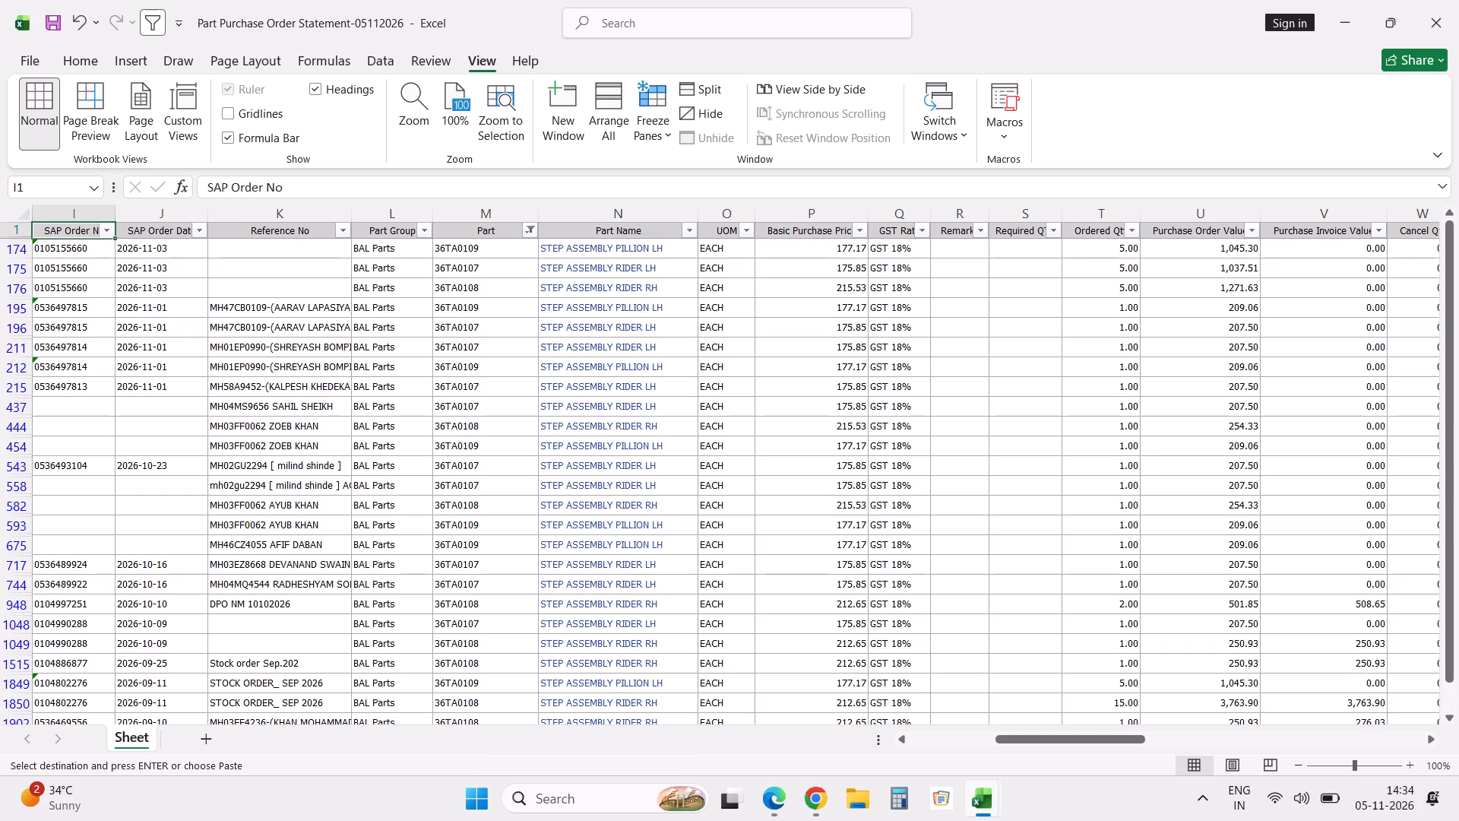
# Filter the Part column to show only the copied part code 52TA0517.
pyautogui.click(531, 233)
pyautogui.click(471, 455)
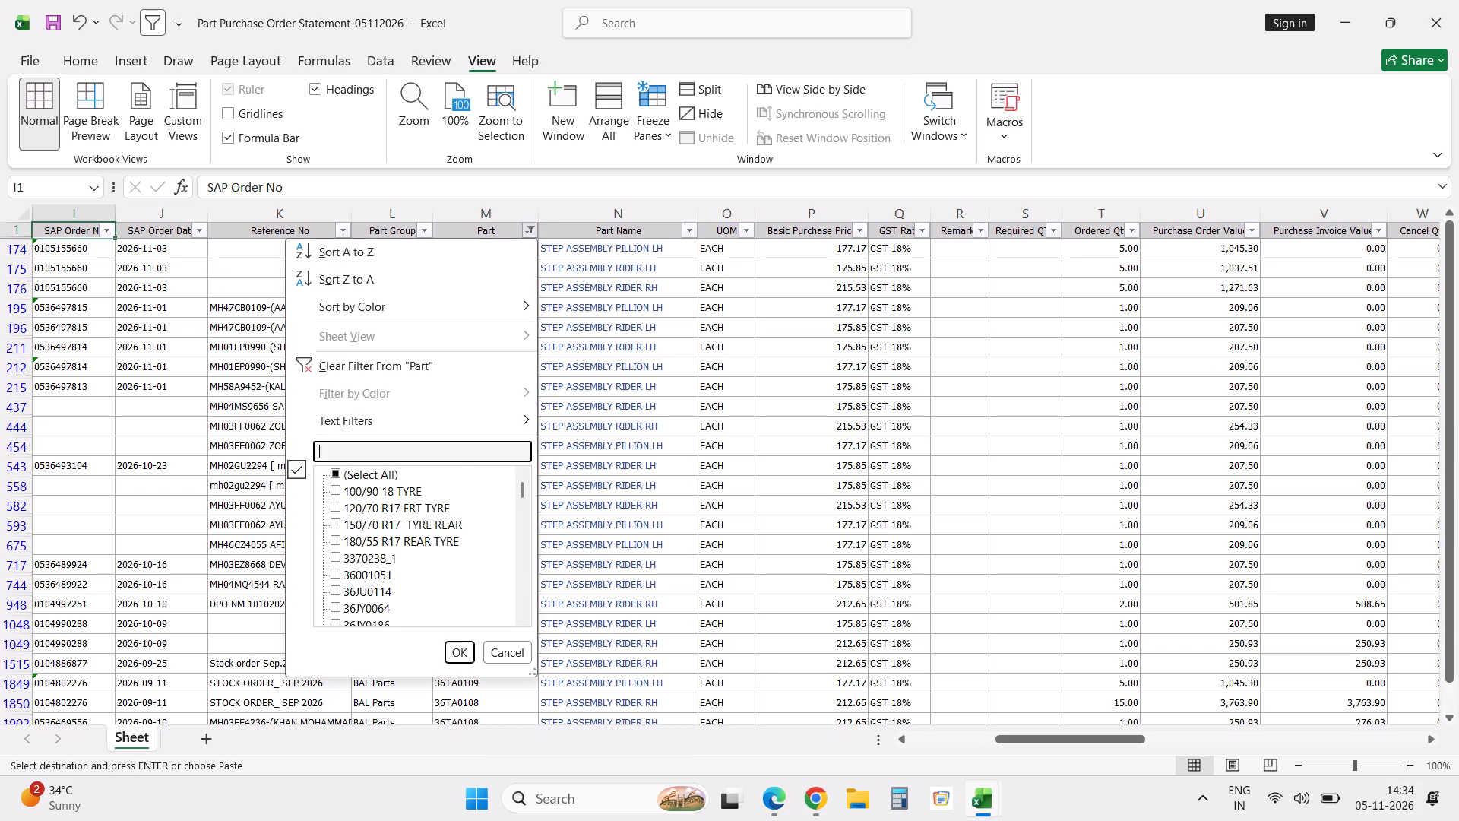
pyautogui.hotkey('ctrl', 'v')
pyautogui.press('Return')
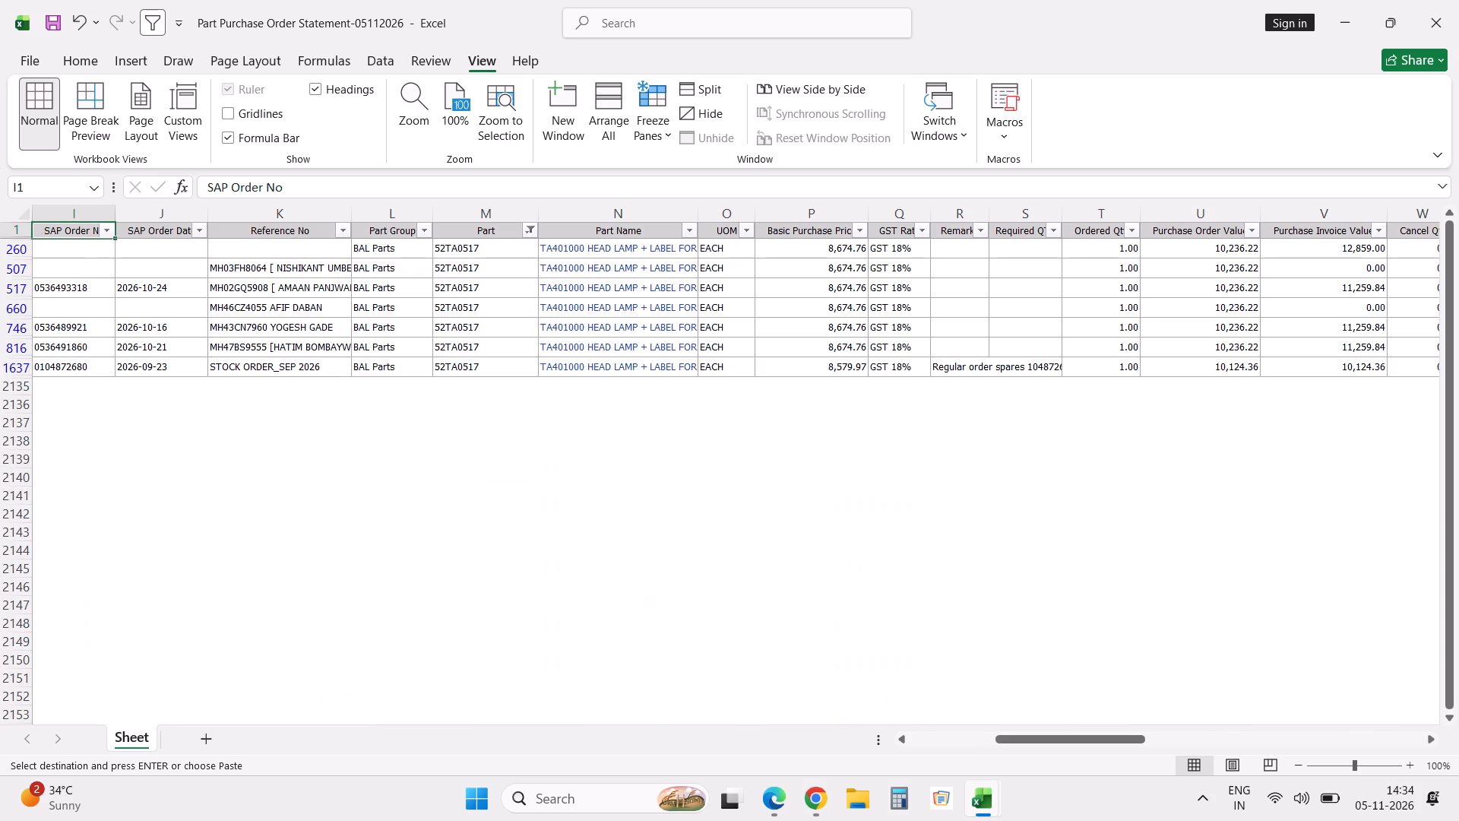
# Examine the ordered, invoiced, cancelled, back order, undispatched, in-transit and GRN figures of the filtered 52TA0517 orders.
pyautogui.press('Up')
pyautogui.press('Down')
pyautogui.press('Down')
pyautogui.press('Down')
pyautogui.press('Right')
pyautogui.press('Right')
pyautogui.press('Right')
pyautogui.press('Right')
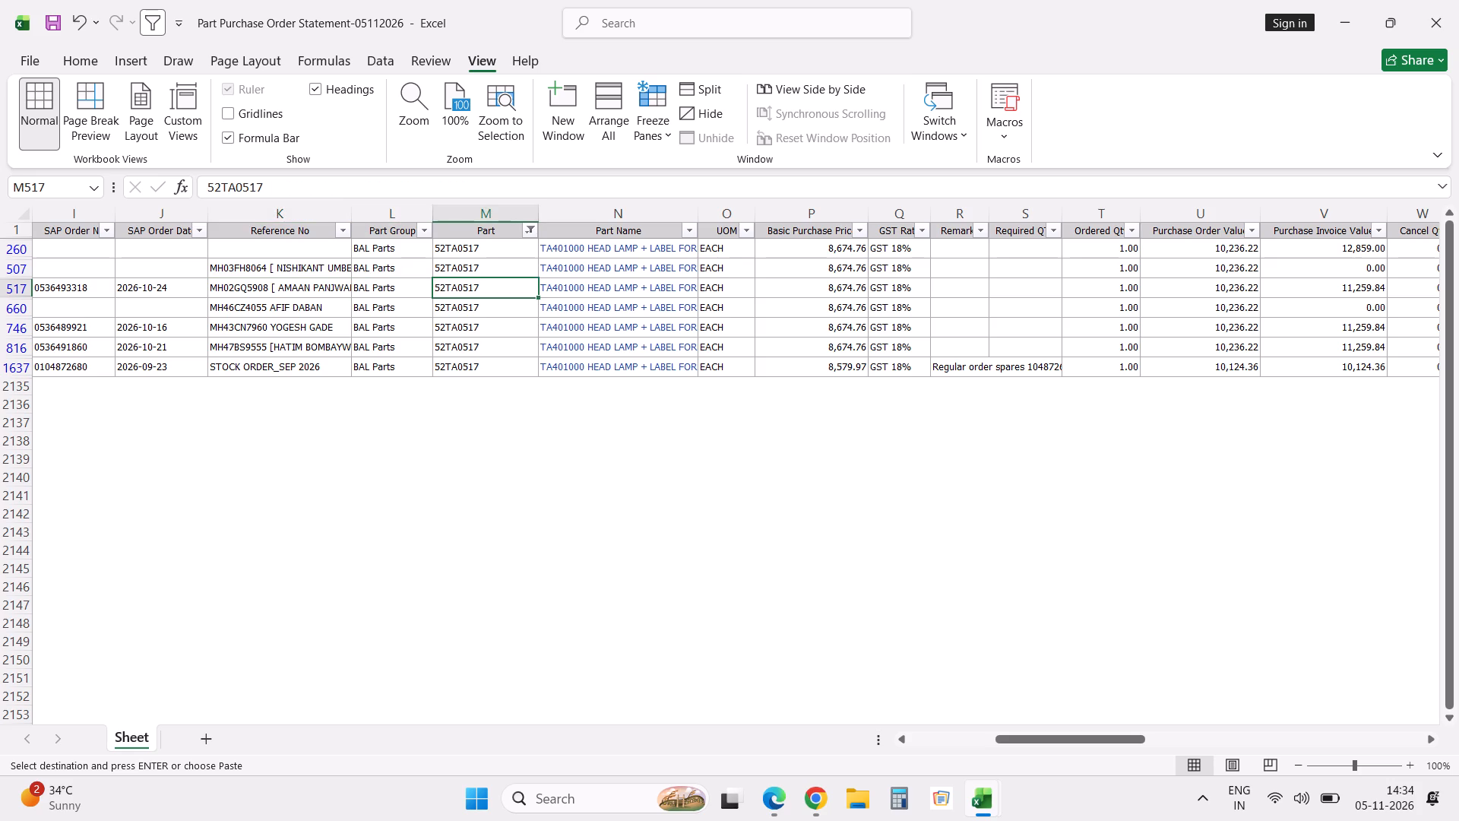
pyautogui.press('Up')
pyautogui.press('Up')
pyautogui.press('Up')
pyautogui.press('Down')
pyautogui.press('Down')
pyautogui.press('Down')
pyautogui.press('Down')
pyautogui.press('Down')
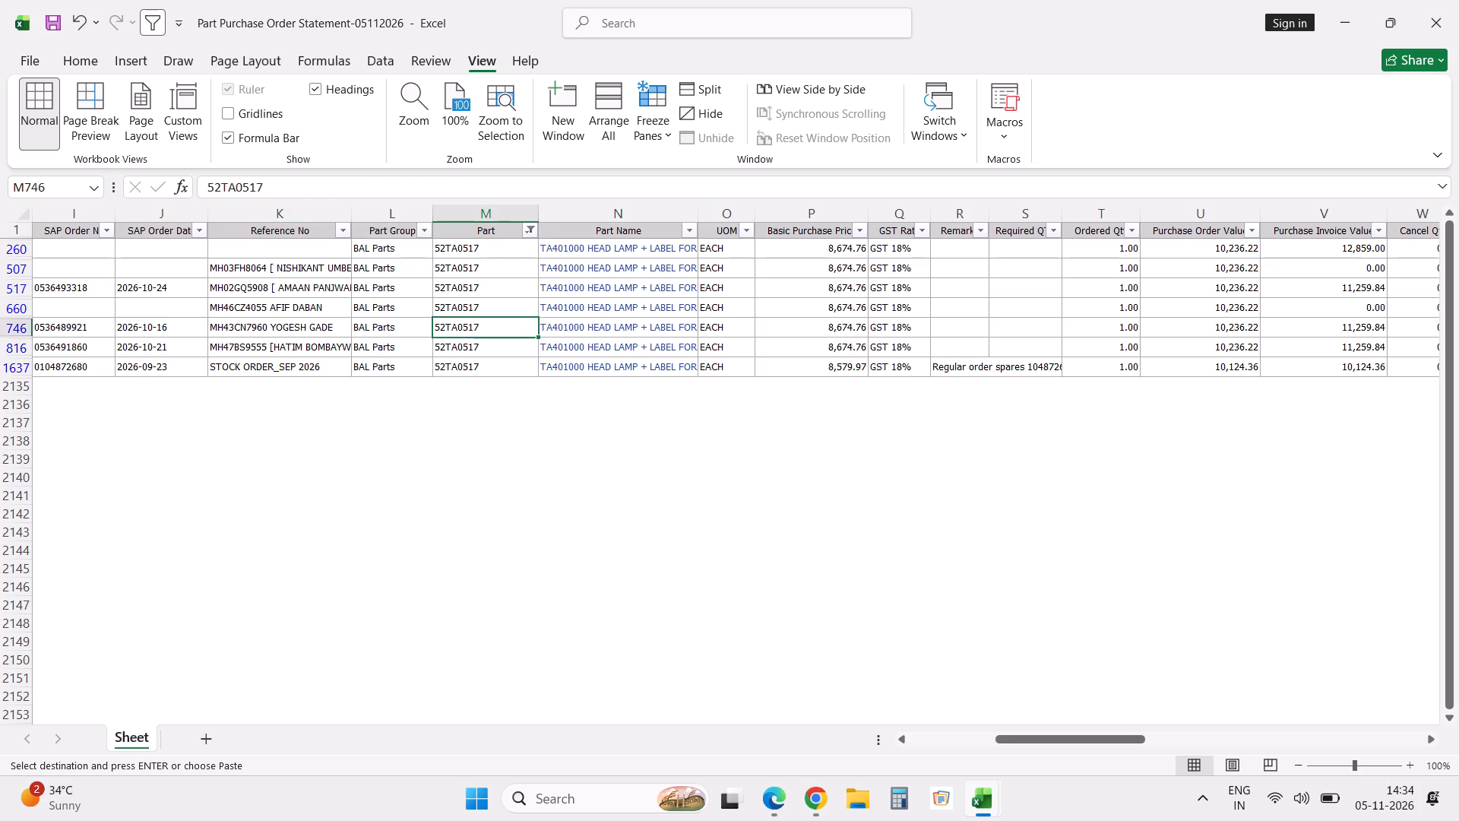
pyautogui.press('Down')
pyautogui.press('Down')
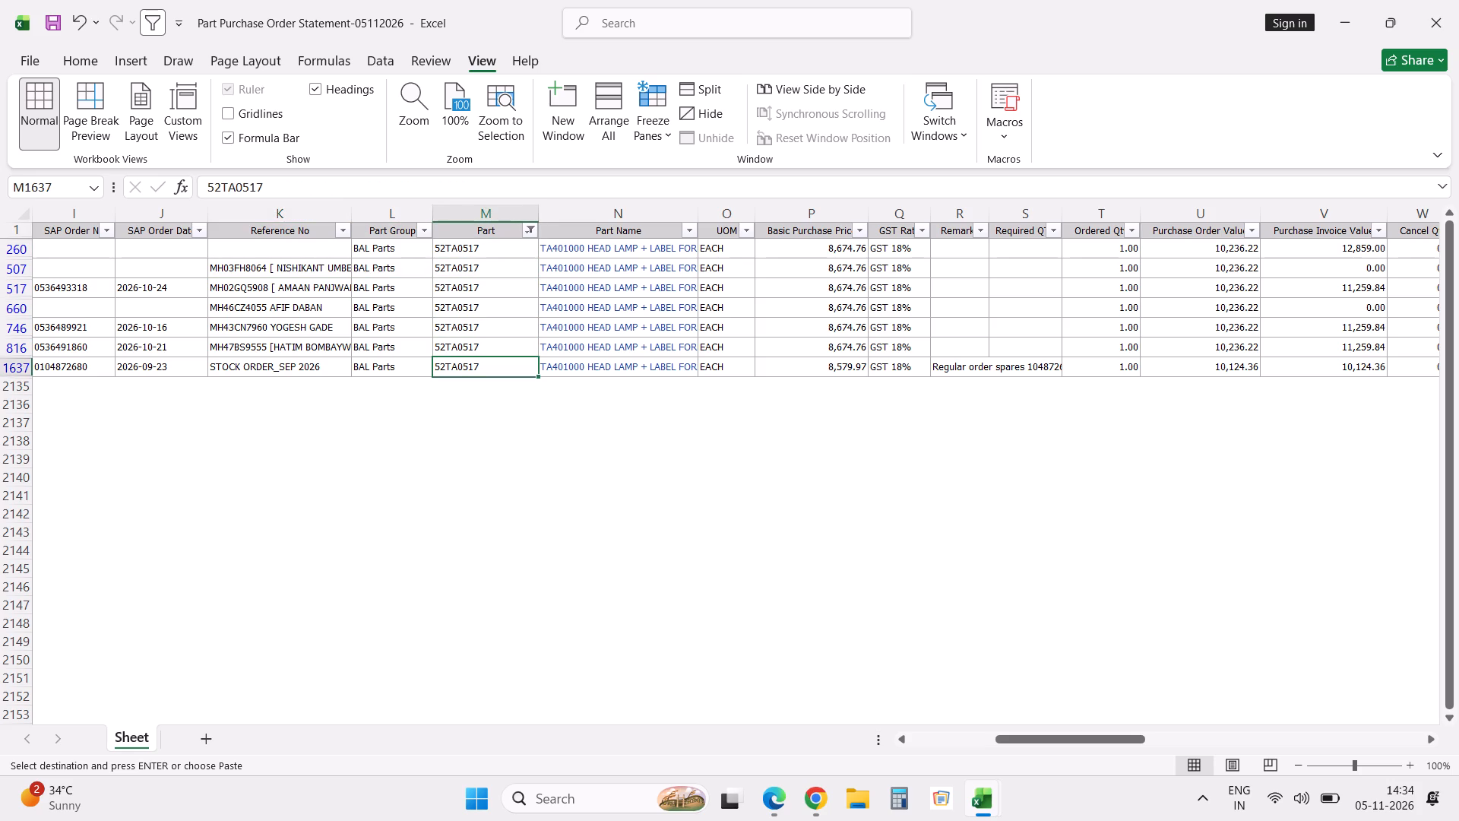
pyautogui.press('Right')
pyautogui.press('Right')
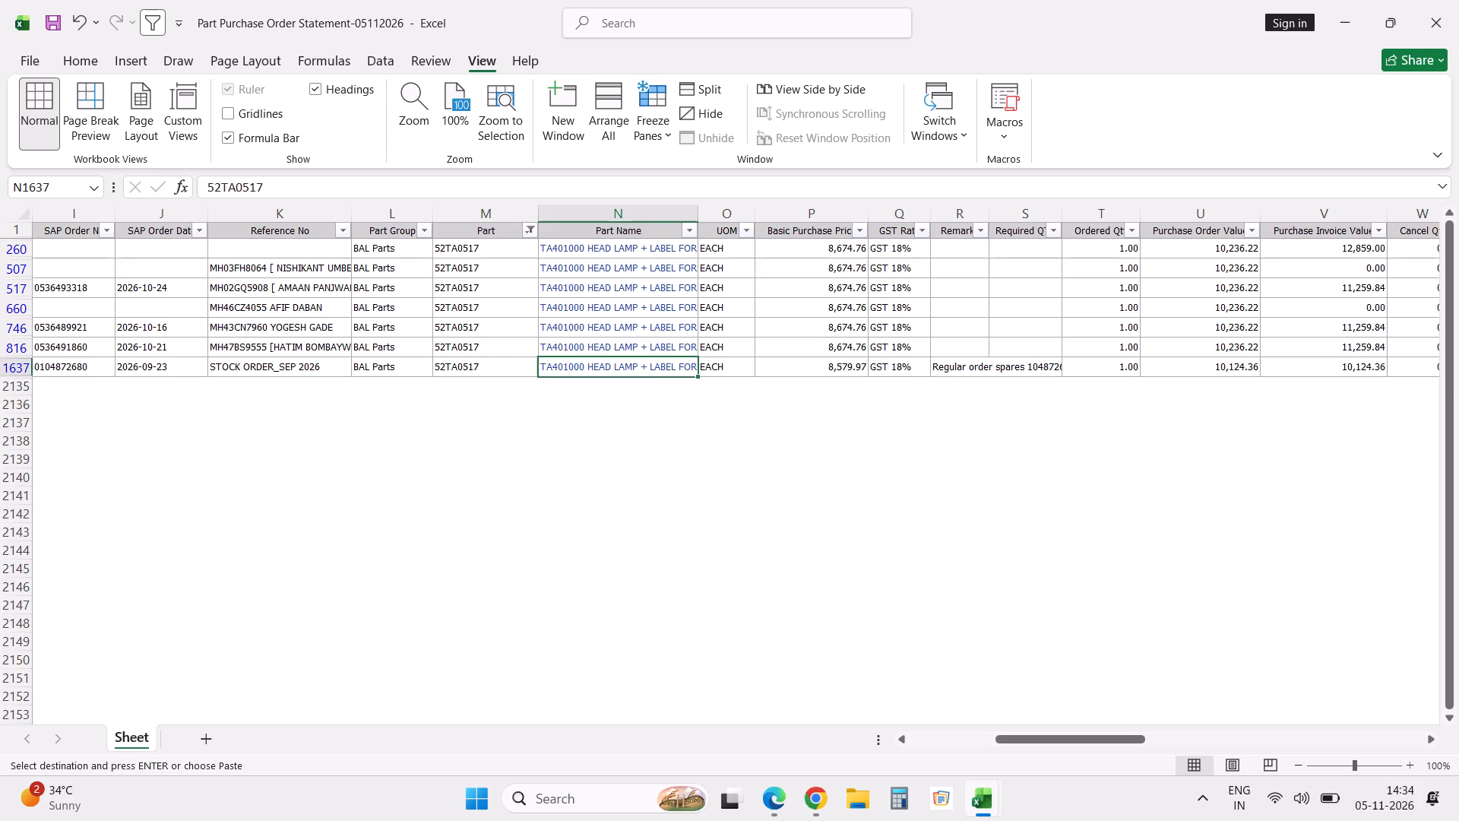
pyautogui.press('Right')
pyautogui.press('Right')
pyautogui.press('Right')
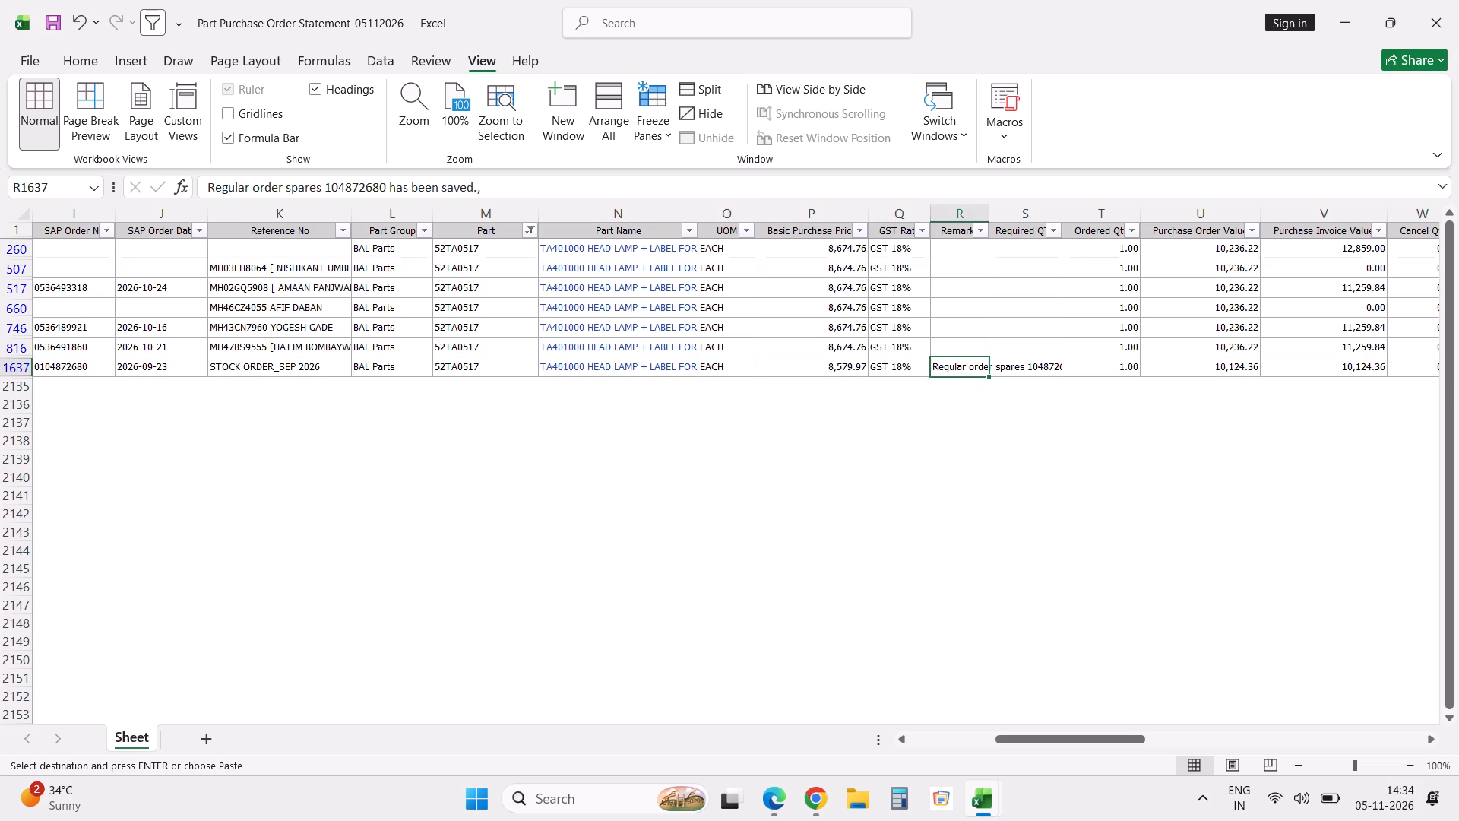
pyautogui.press('Right')
pyautogui.press('Right')
pyautogui.press('Right')
pyautogui.press('Right')
pyautogui.press('Right')
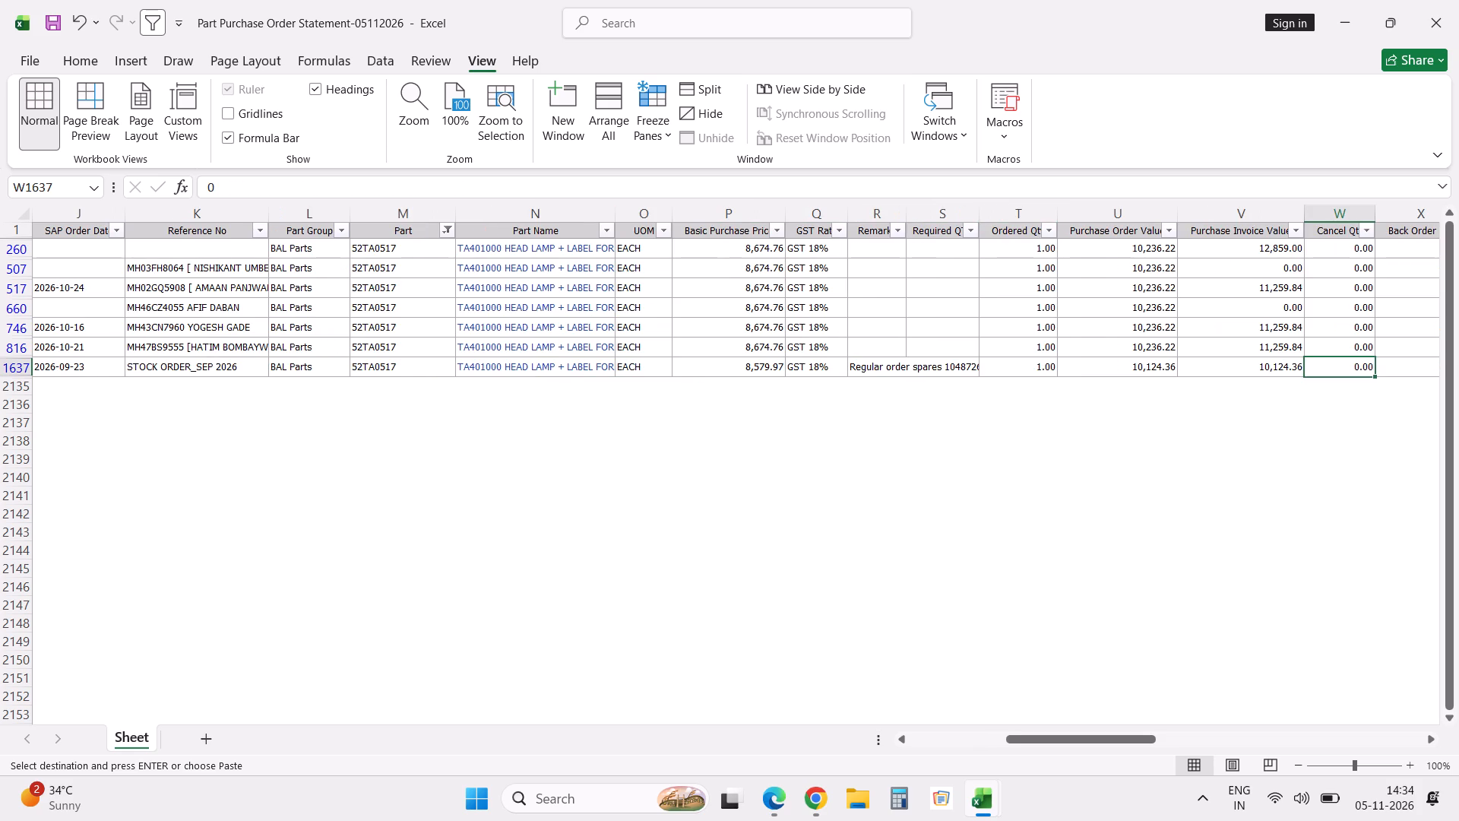
pyautogui.press('Right')
pyautogui.press('Right')
pyautogui.press('Right')
pyautogui.press('Right')
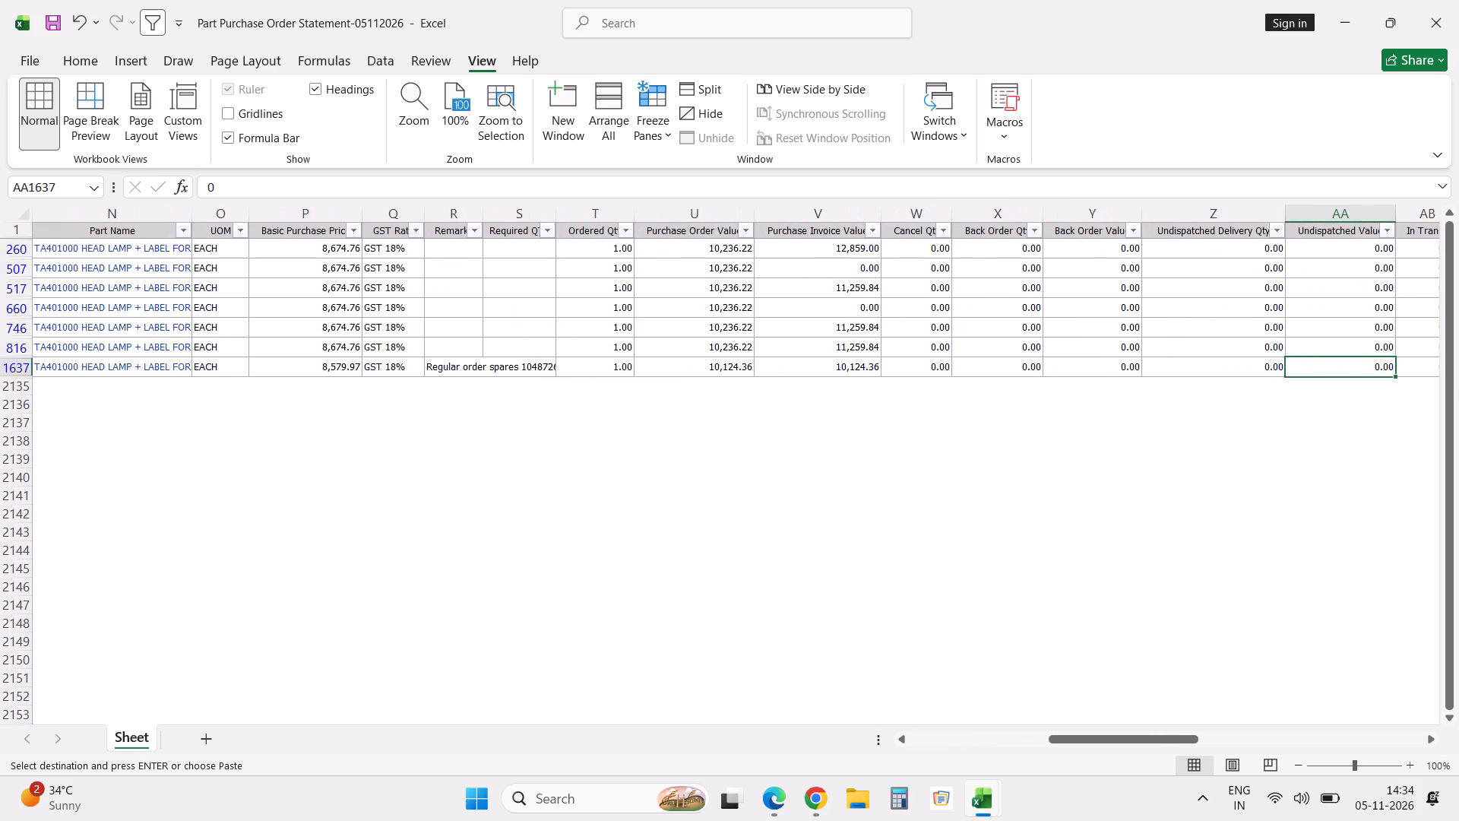
pyautogui.press('Right')
pyautogui.press('Right')
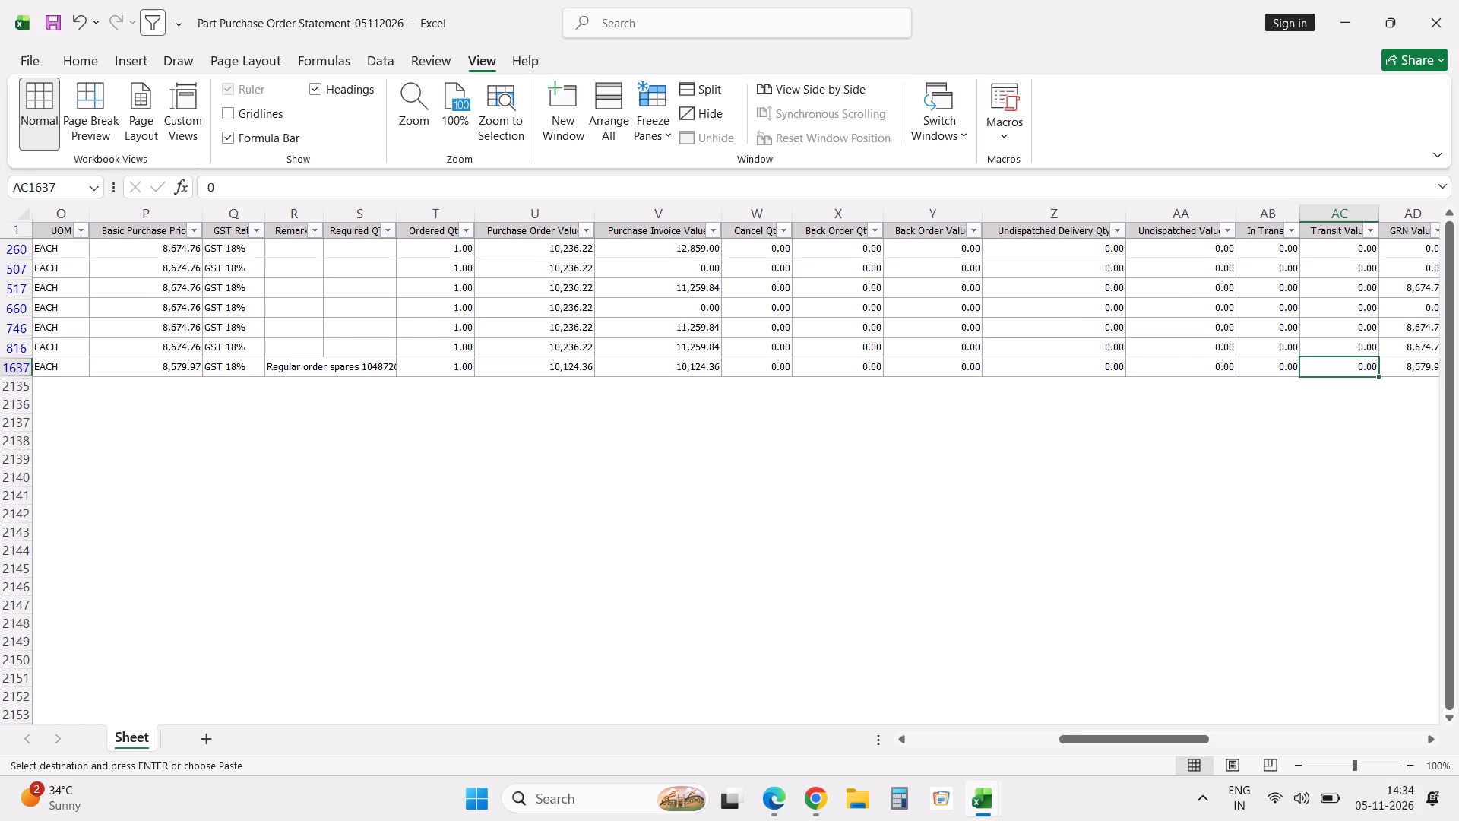
pyautogui.press('Right')
pyautogui.press('Right')
pyautogui.press('Right')
pyautogui.press('Right')
pyautogui.press('Right')
pyautogui.press('Right')
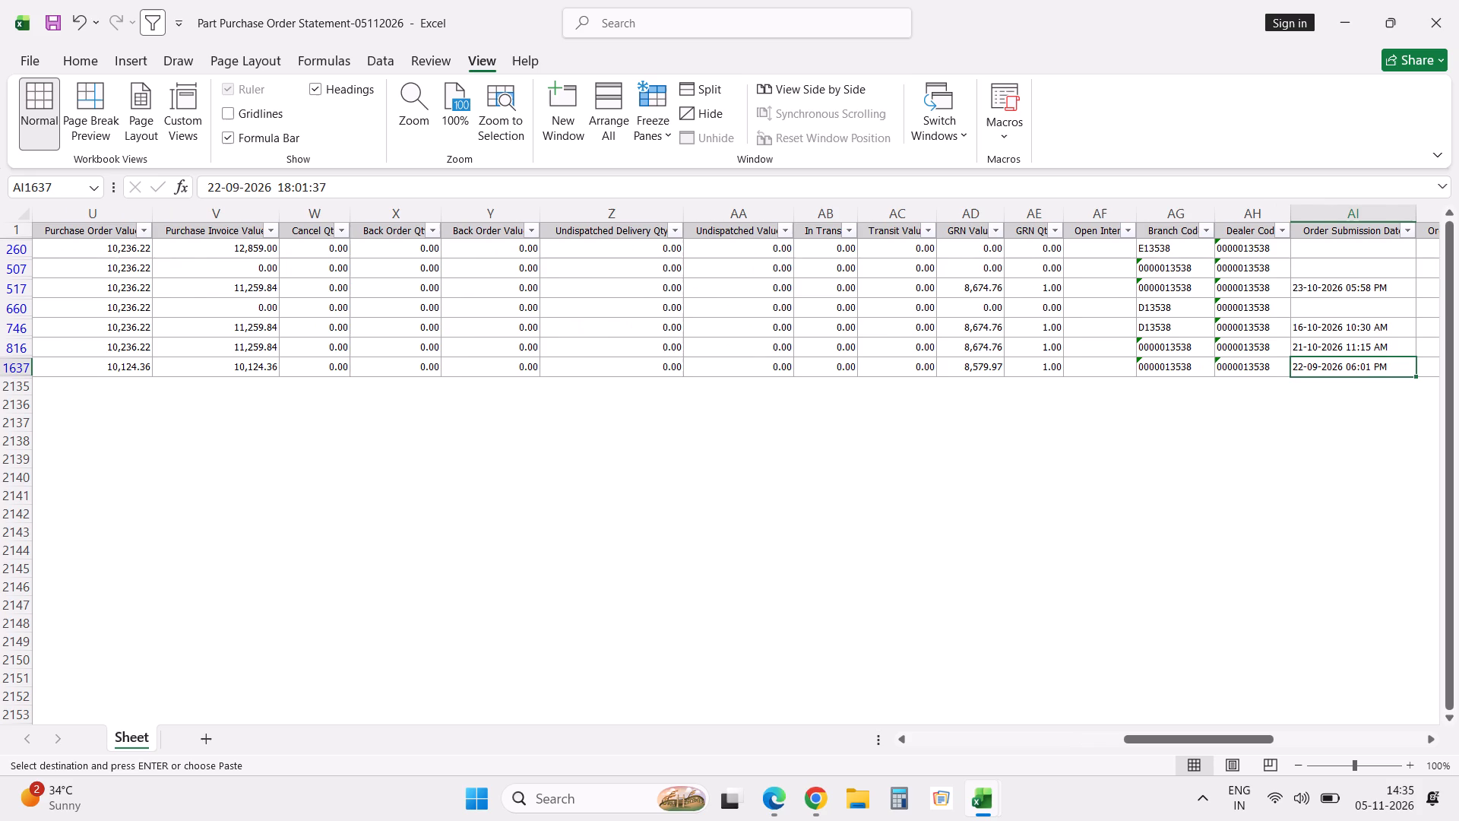
# Examine the sale order, sale invoice, lead time, purchase order date and local purchase columns of the 52TA0517 orders.
pyautogui.press('Right')
pyautogui.press('Right')
pyautogui.press('Right')
pyautogui.press('Right')
pyautogui.press('Right')
pyautogui.press('Right')
pyautogui.press('Right')
pyautogui.press('Right')
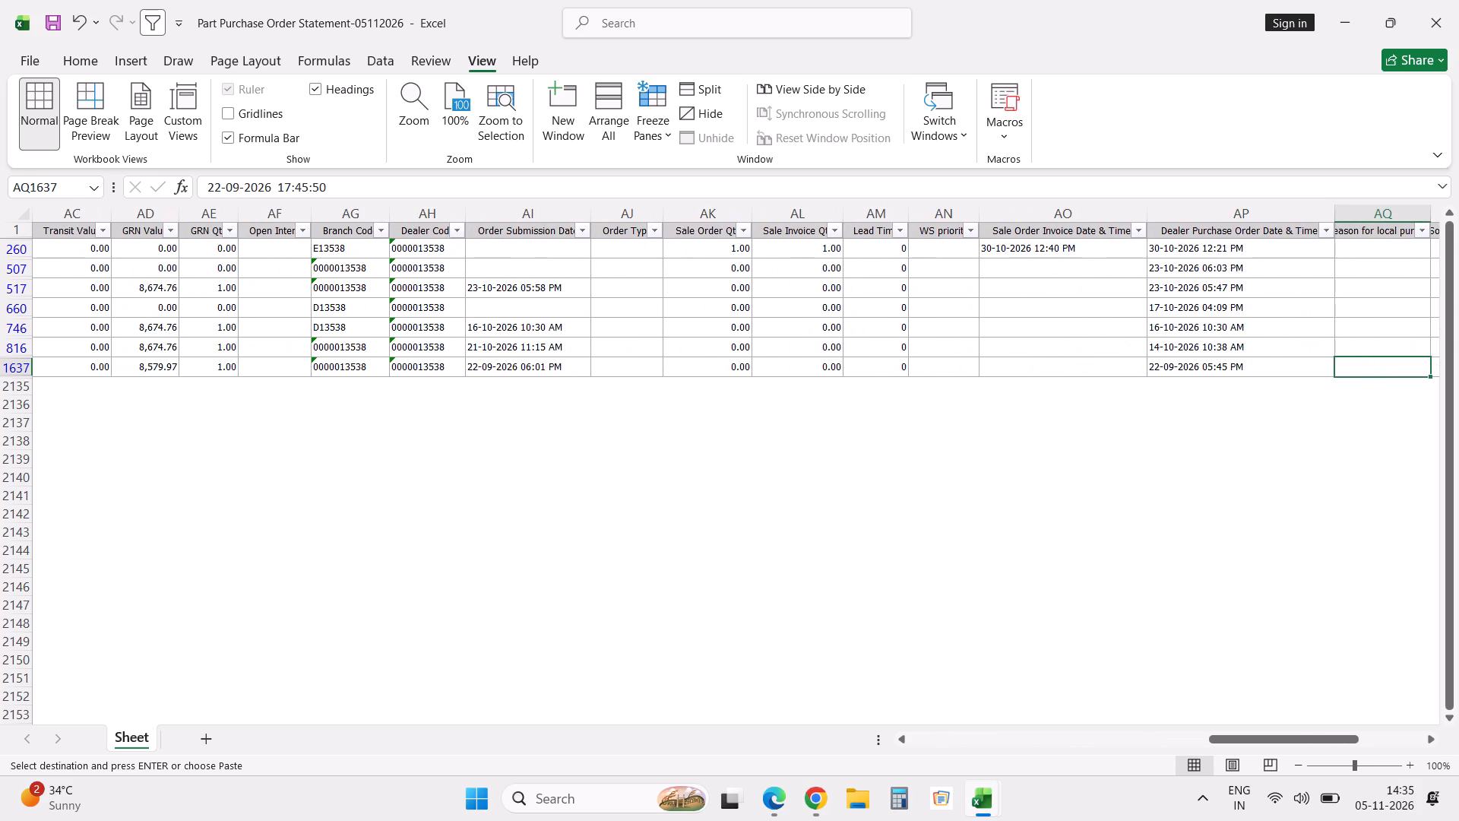
pyautogui.press('Right')
pyautogui.press('Right')
pyautogui.press('Right')
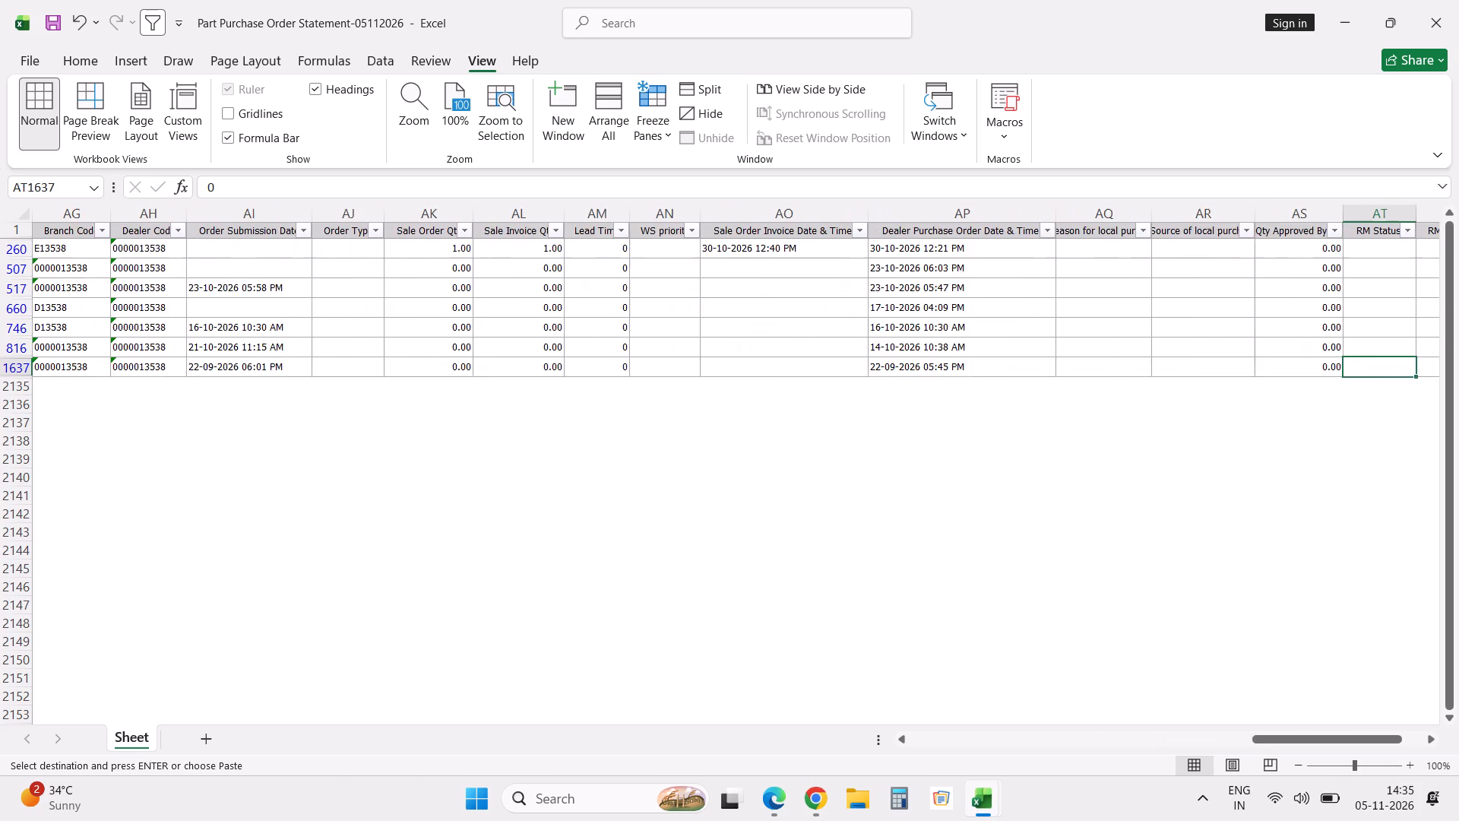
pyautogui.press('Right')
pyautogui.press('Right')
pyautogui.press('Right')
pyautogui.press('Right')
# Review the 52TA0517 orders back to the first column, checking reference number, SAP order, supplier, ShipTo branch, status and document details.
pyautogui.press('Left')
pyautogui.press('Left')
pyautogui.press('Left')
pyautogui.press('Left')
pyautogui.press('Left')
pyautogui.press('Left')
pyautogui.press('Left')
pyautogui.press('Left')
pyautogui.press('Left')
pyautogui.press('Left')
pyautogui.press('Left')
pyautogui.press('Left')
pyautogui.press('Left')
pyautogui.press('Left')
pyautogui.press('Left')
pyautogui.press('Left')
pyautogui.press('Left')
pyautogui.press('Left')
pyautogui.press('Left')
pyautogui.press('Left')
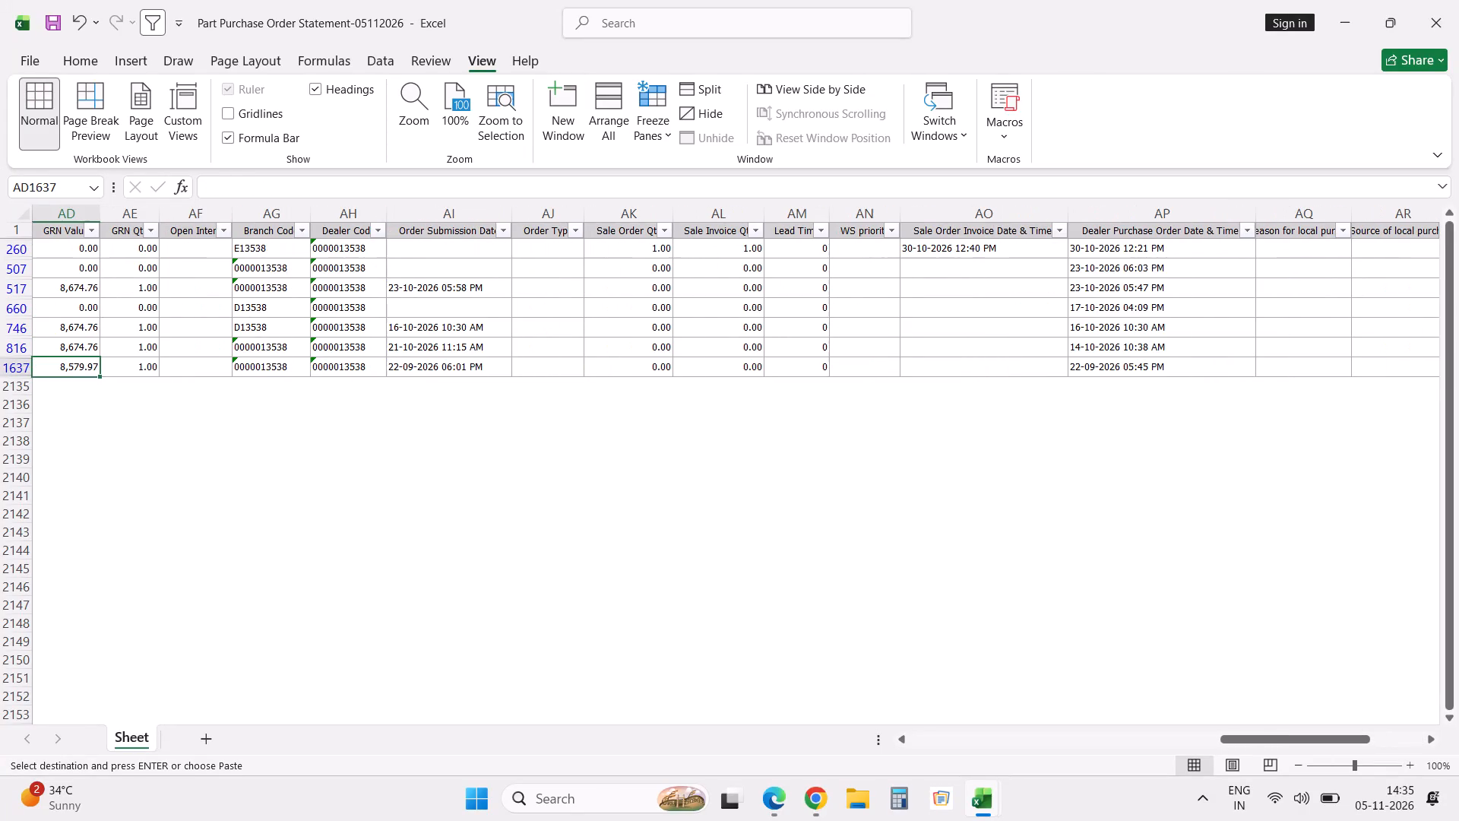
pyautogui.press('Left')
pyautogui.press('Left')
pyautogui.press('Left')
pyautogui.press('Left')
pyautogui.press('Left')
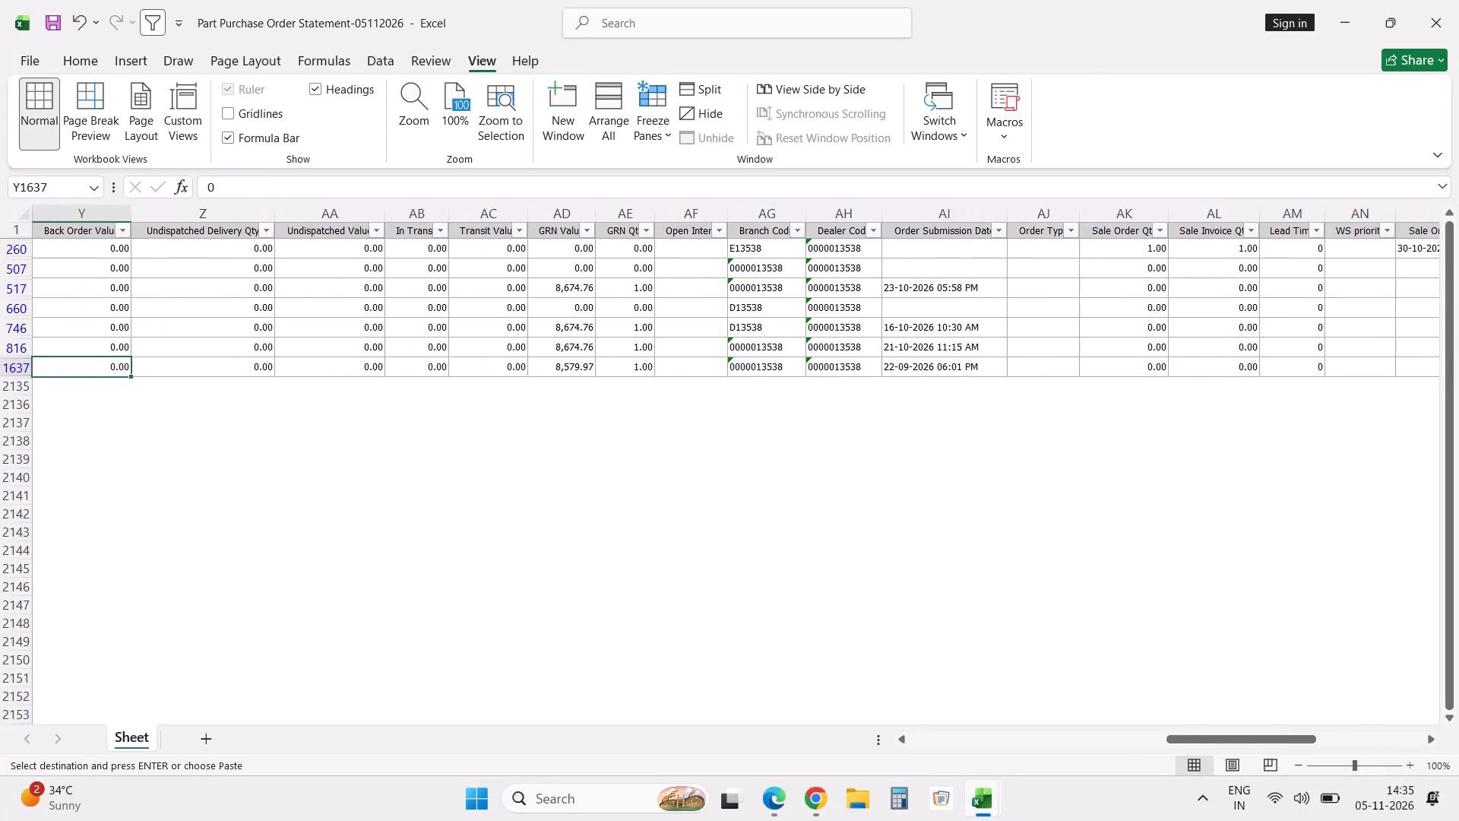
pyautogui.press('Left')
pyautogui.press('Left')
pyautogui.press('Left')
pyautogui.press('Left')
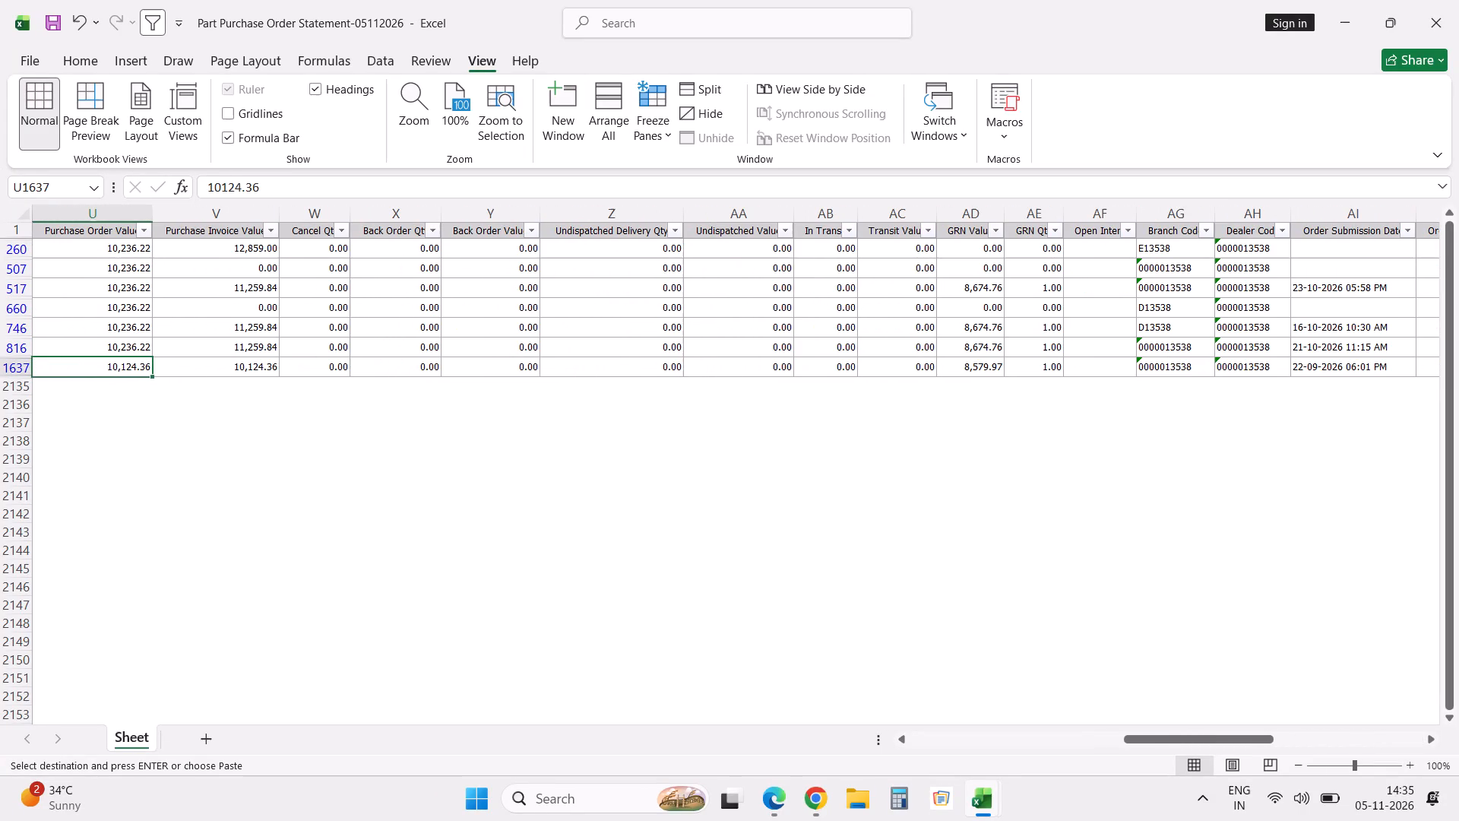
pyautogui.press('Left')
pyautogui.press('Left')
pyautogui.press('Left')
pyautogui.press('Left')
pyautogui.press('Left')
pyautogui.press('Left')
pyautogui.press('Left')
pyautogui.press('Left')
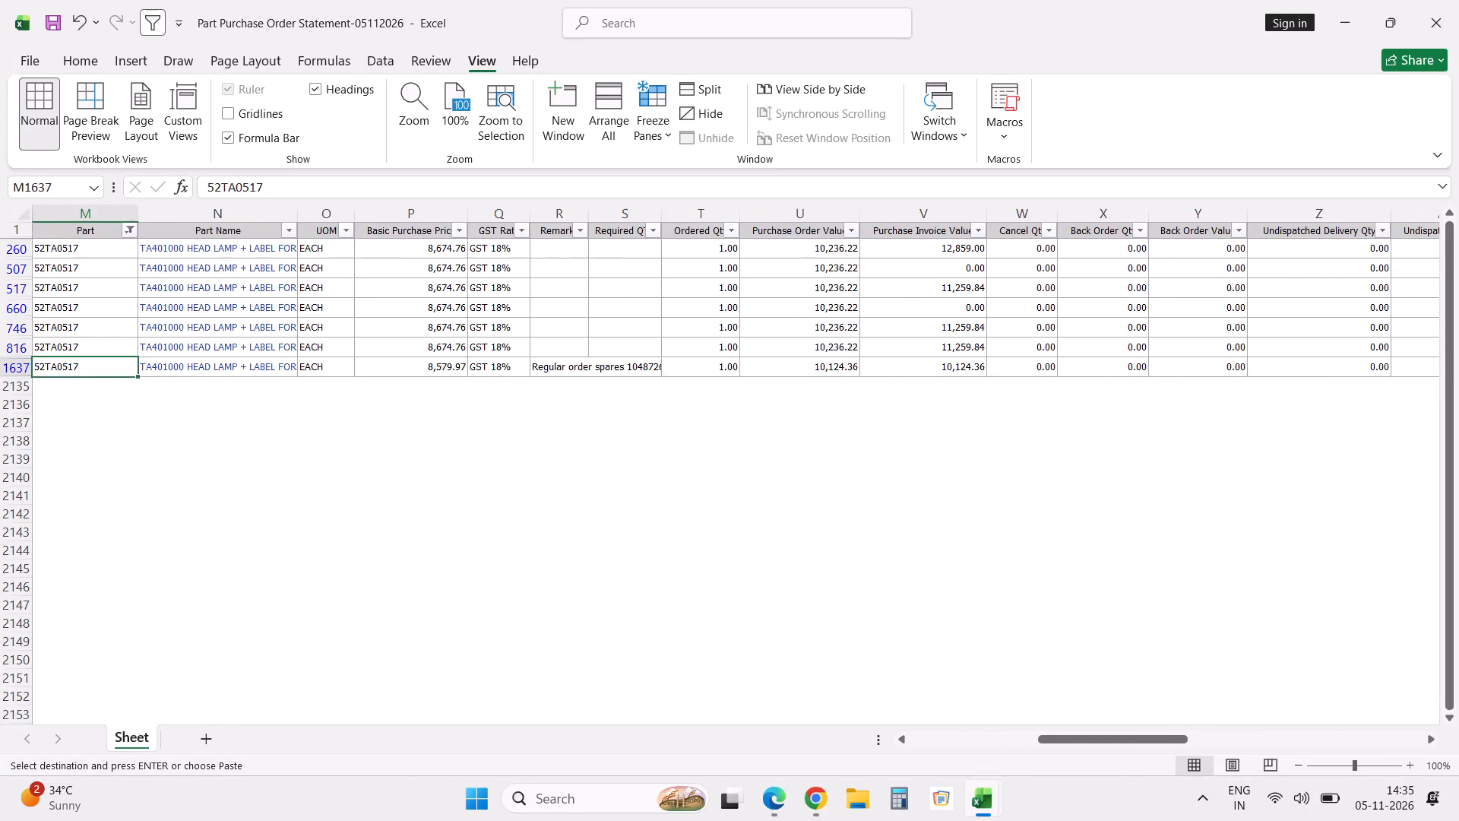
pyautogui.press('Left')
pyautogui.press('Left')
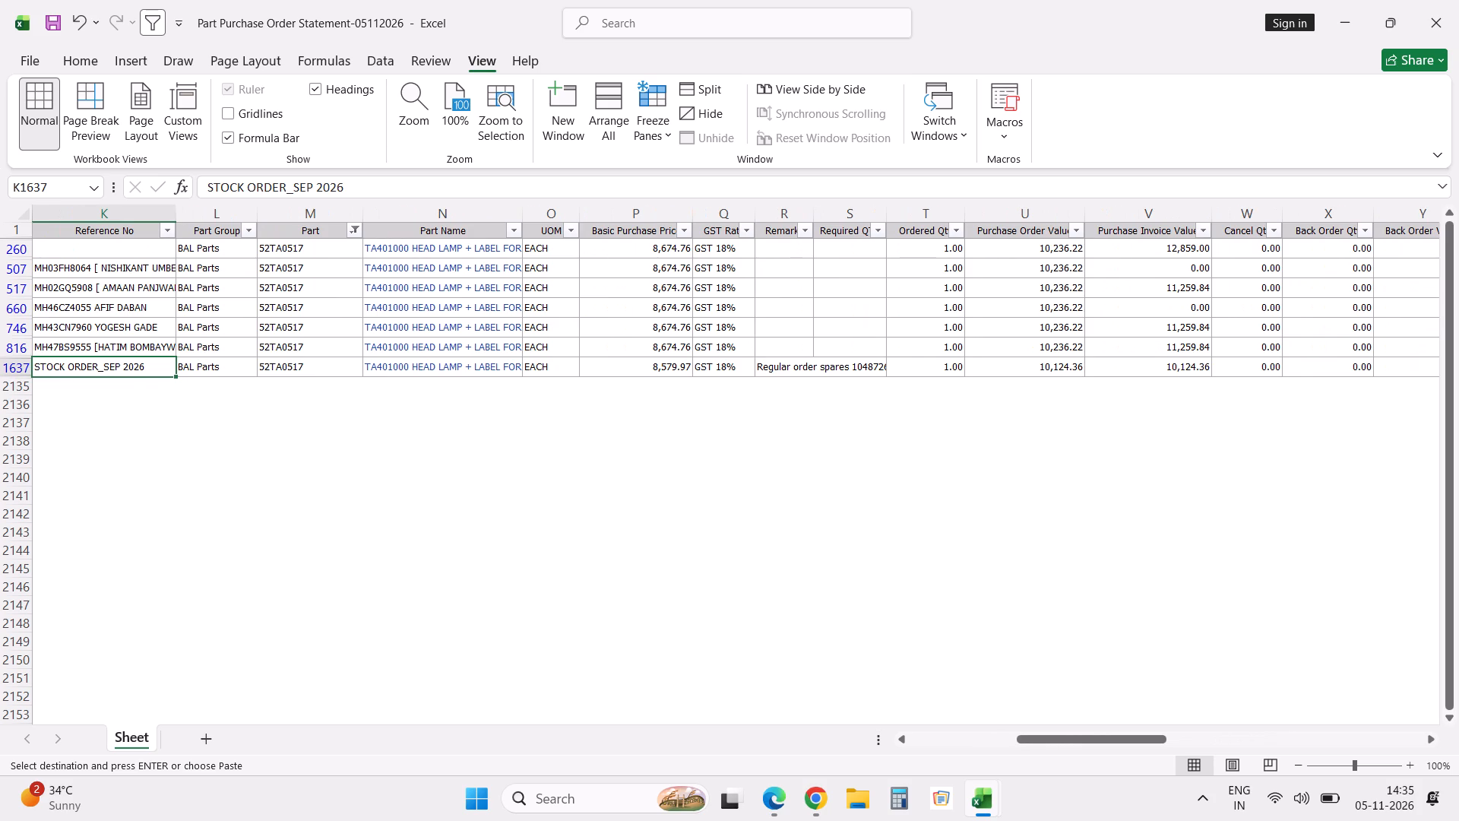
pyautogui.press('Left')
pyautogui.press('Left')
pyautogui.press('Left')
pyautogui.press('Left')
pyautogui.press('Left')
pyautogui.press('Left')
pyautogui.press('Left')
pyautogui.press('Left')
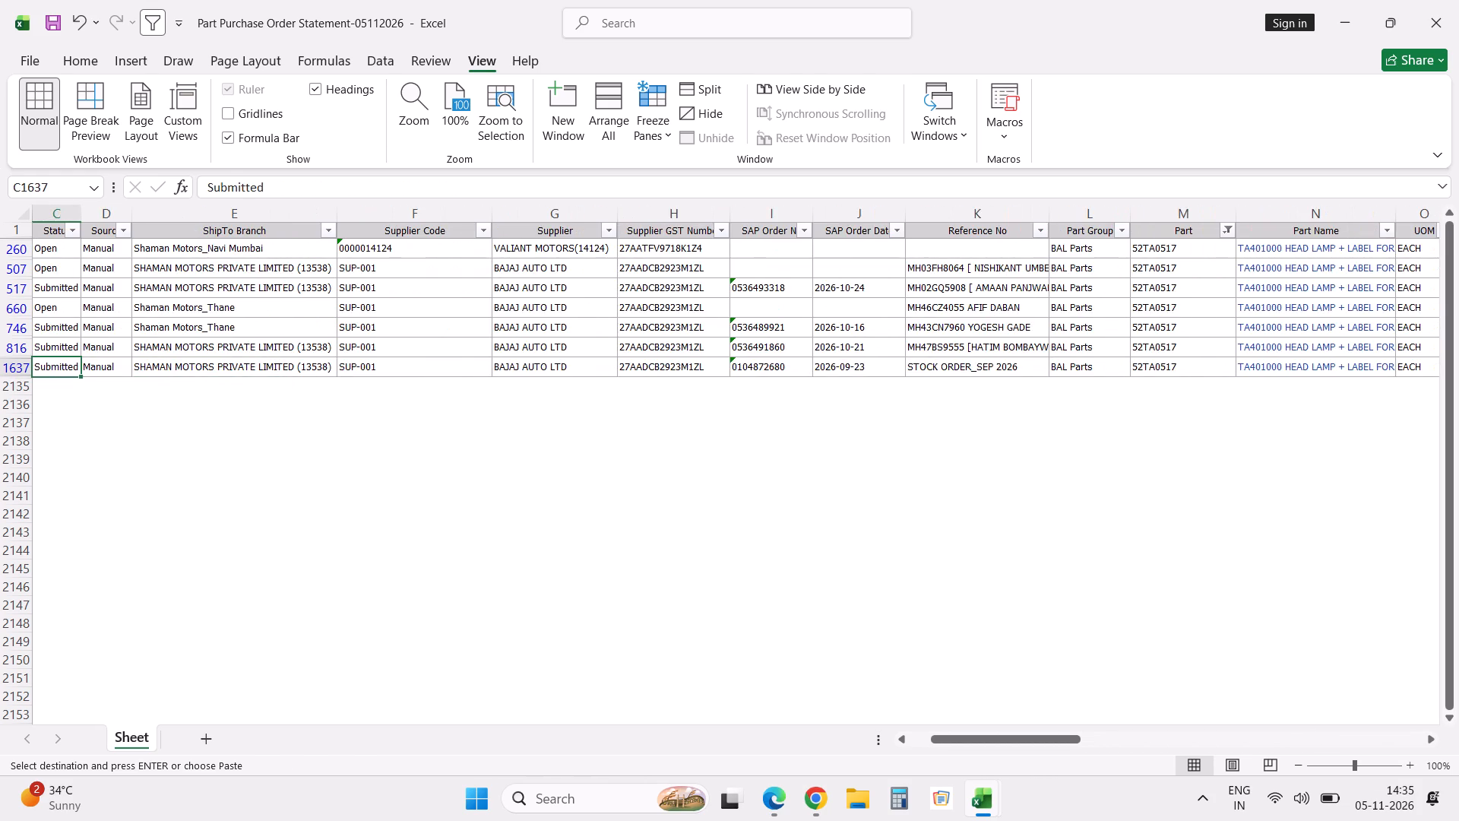
pyautogui.press('Left')
pyautogui.press('Left')
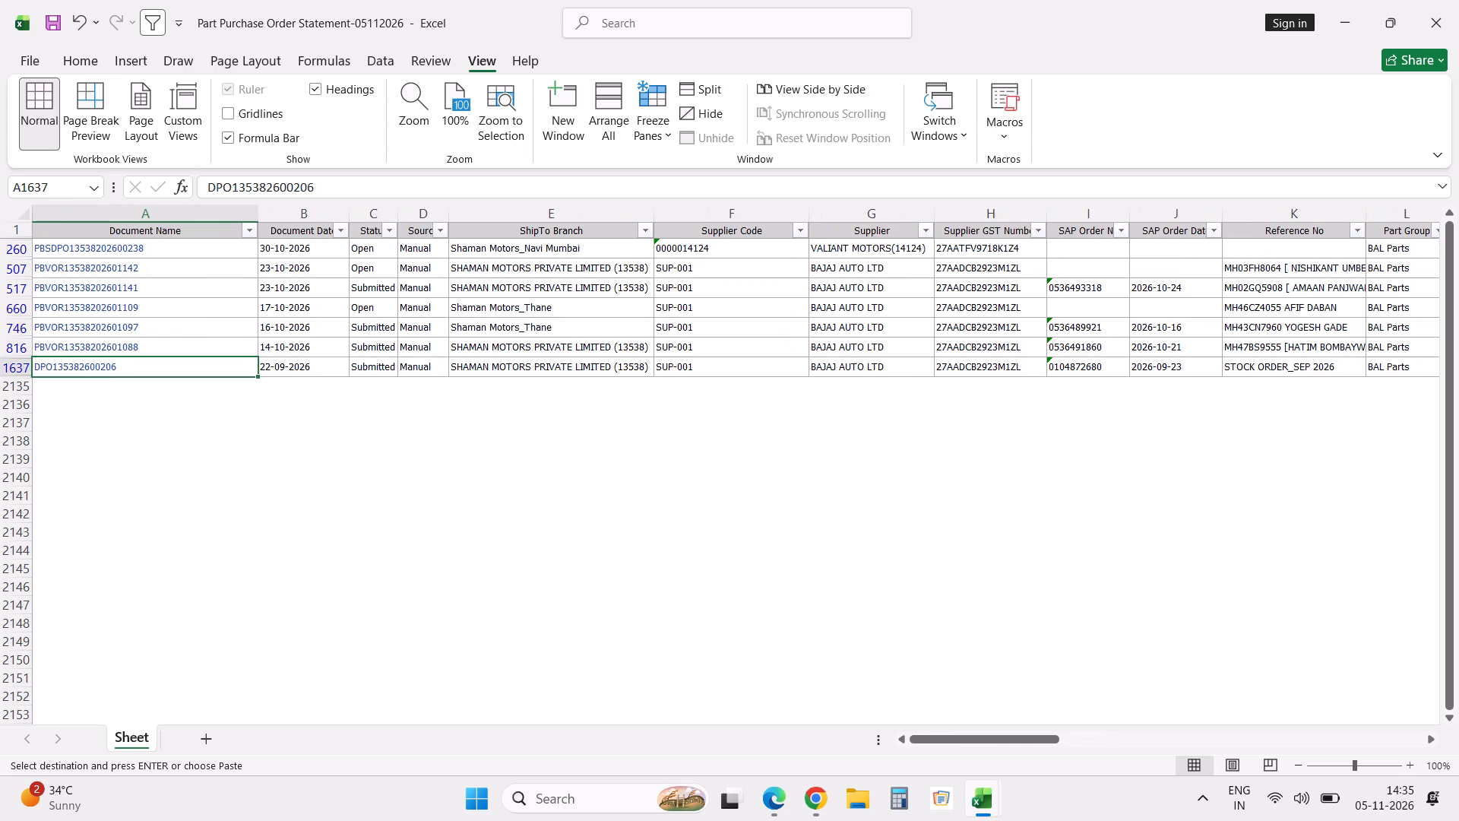
# Return to the stock summary in Part Stock Valuation-05112026.
pyautogui.hotkey('alt', 'Tab')
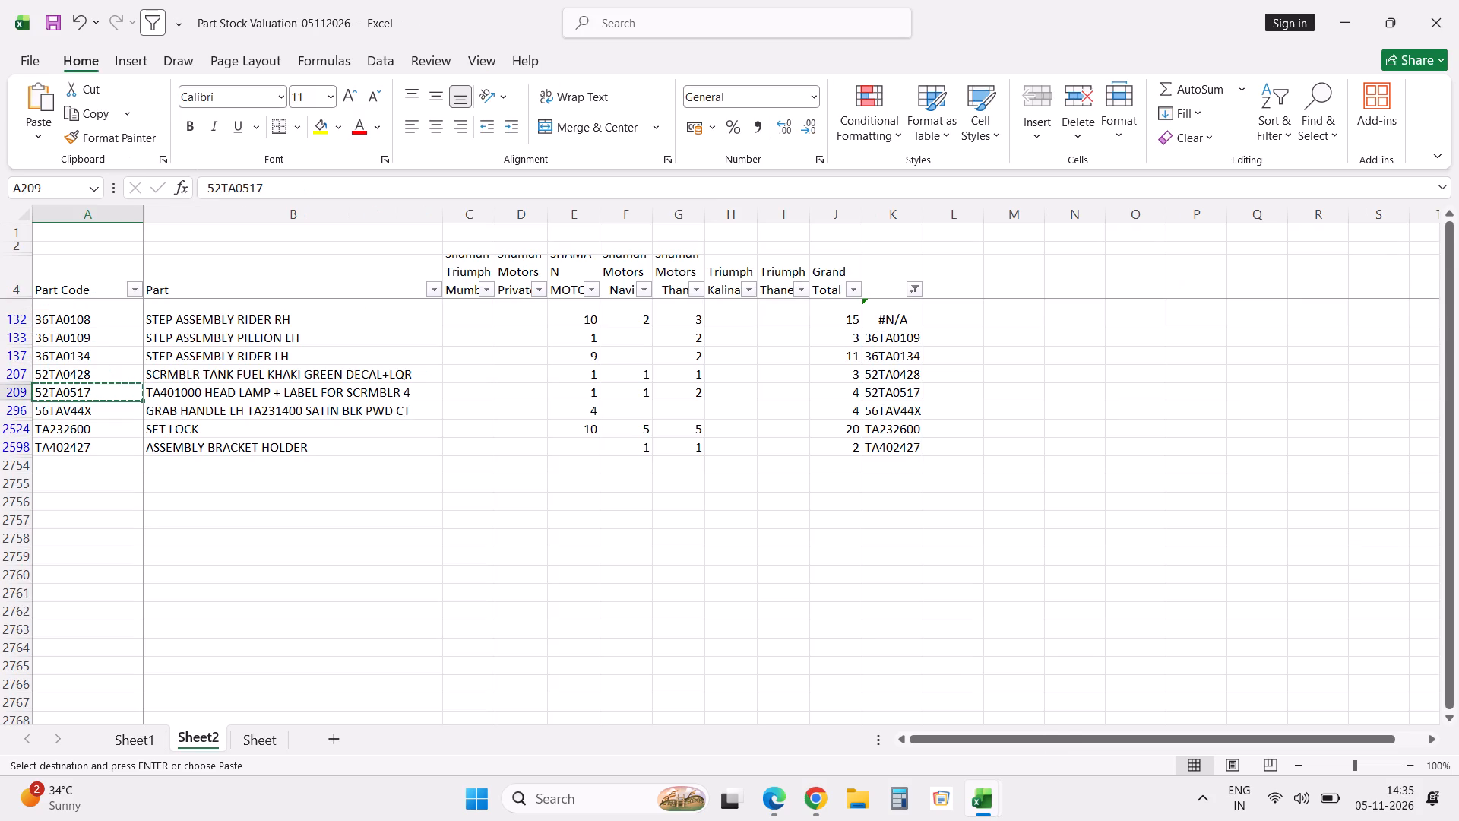
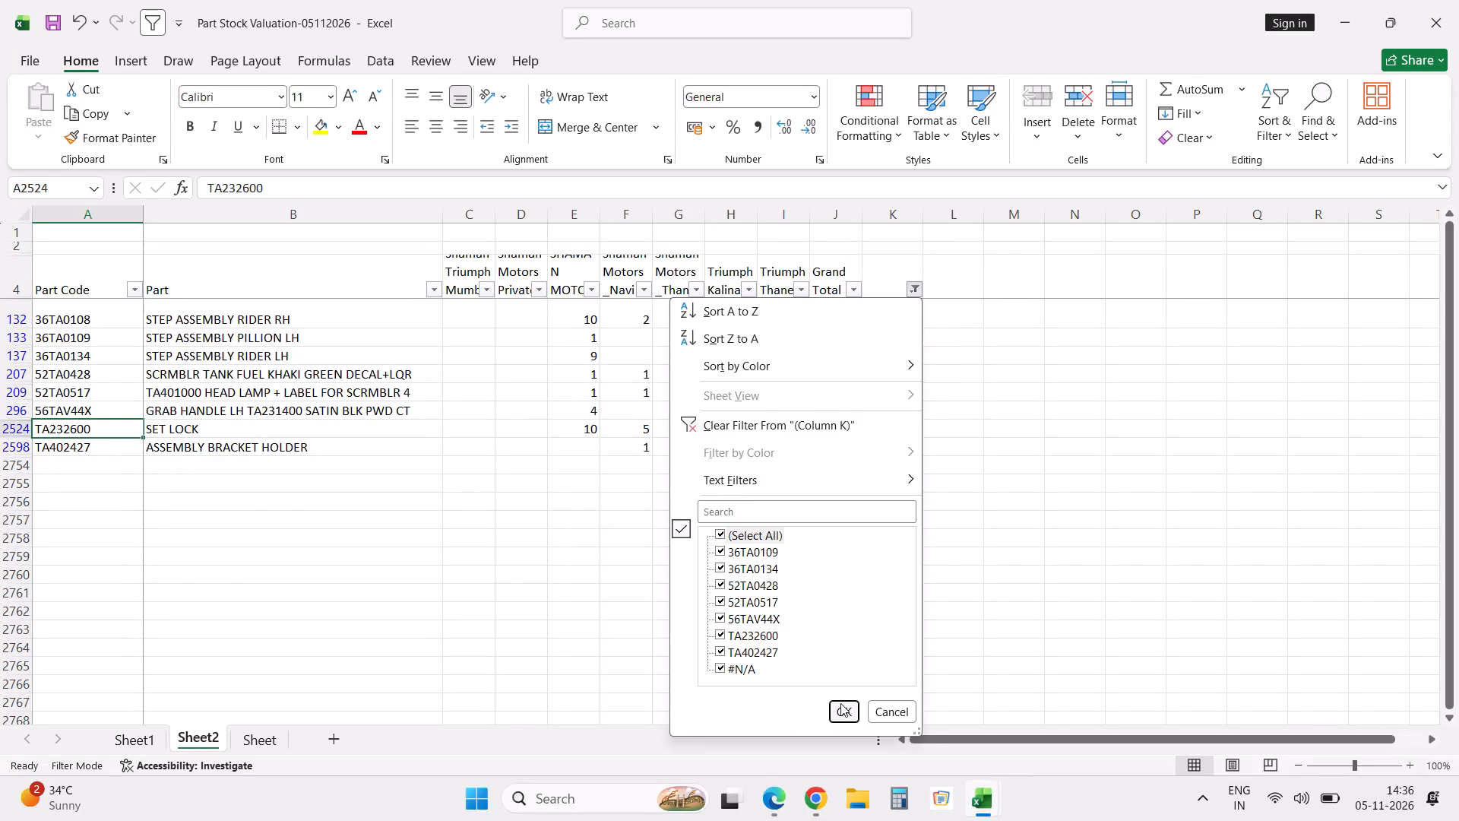
# Apply the column K filter with all values selected, including #N/A, to show every stock summary row.
pyautogui.click(840, 703)
# Filter the stock summary's Part Code column using the search text 0403.
pyautogui.click(127, 289)
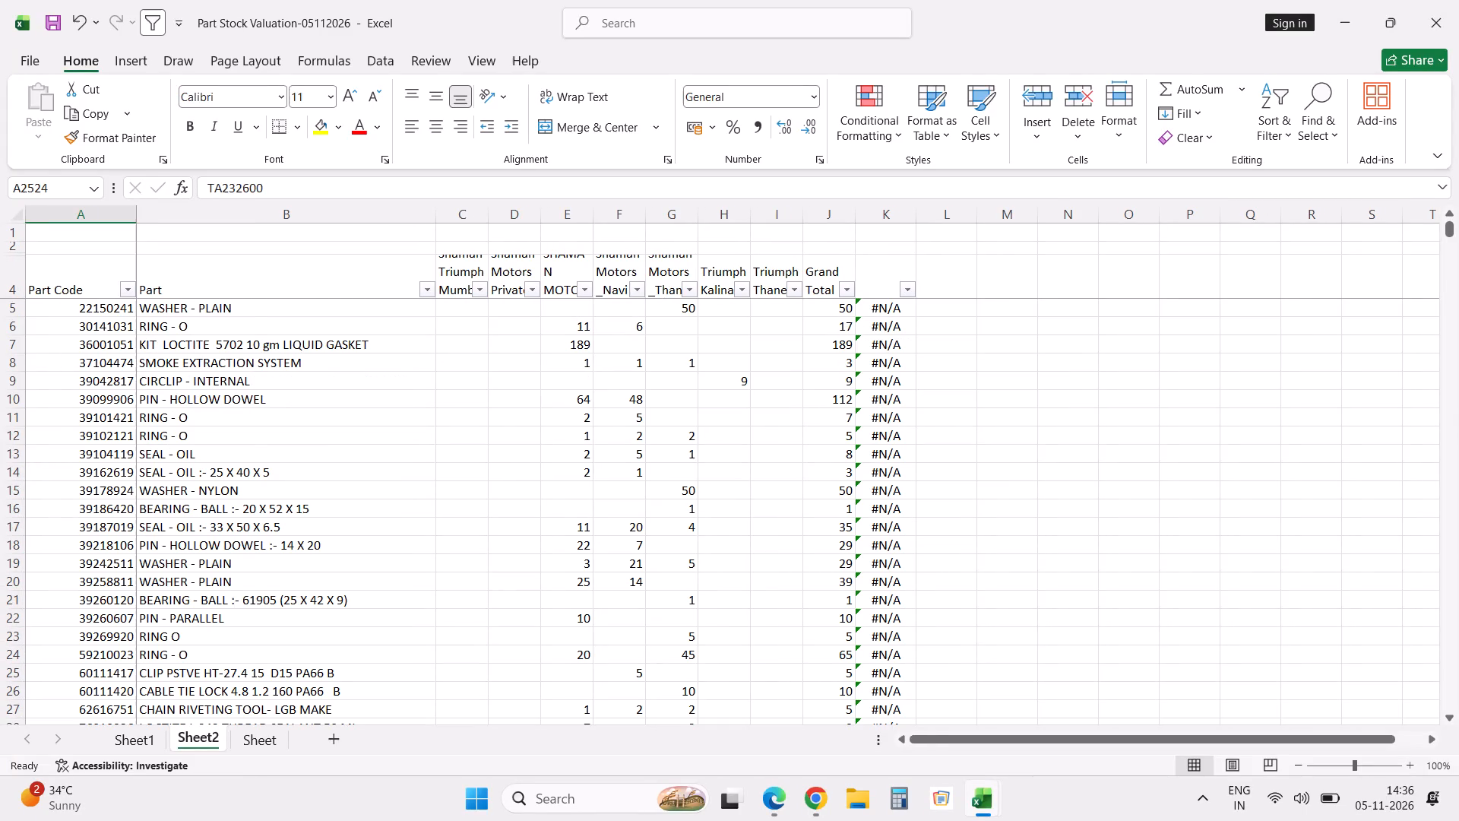
pyautogui.click(104, 509)
pyautogui.write('0403')
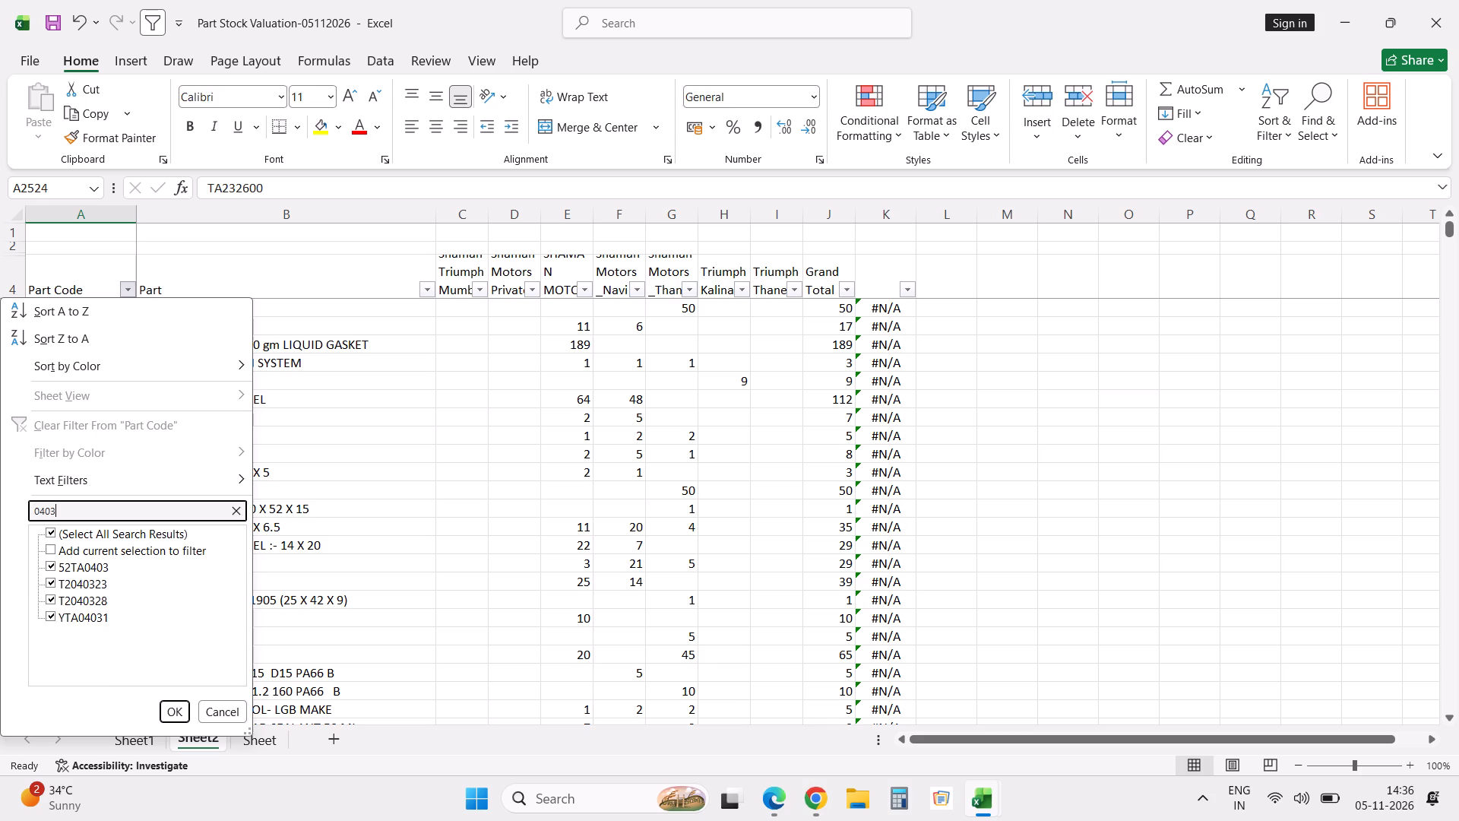
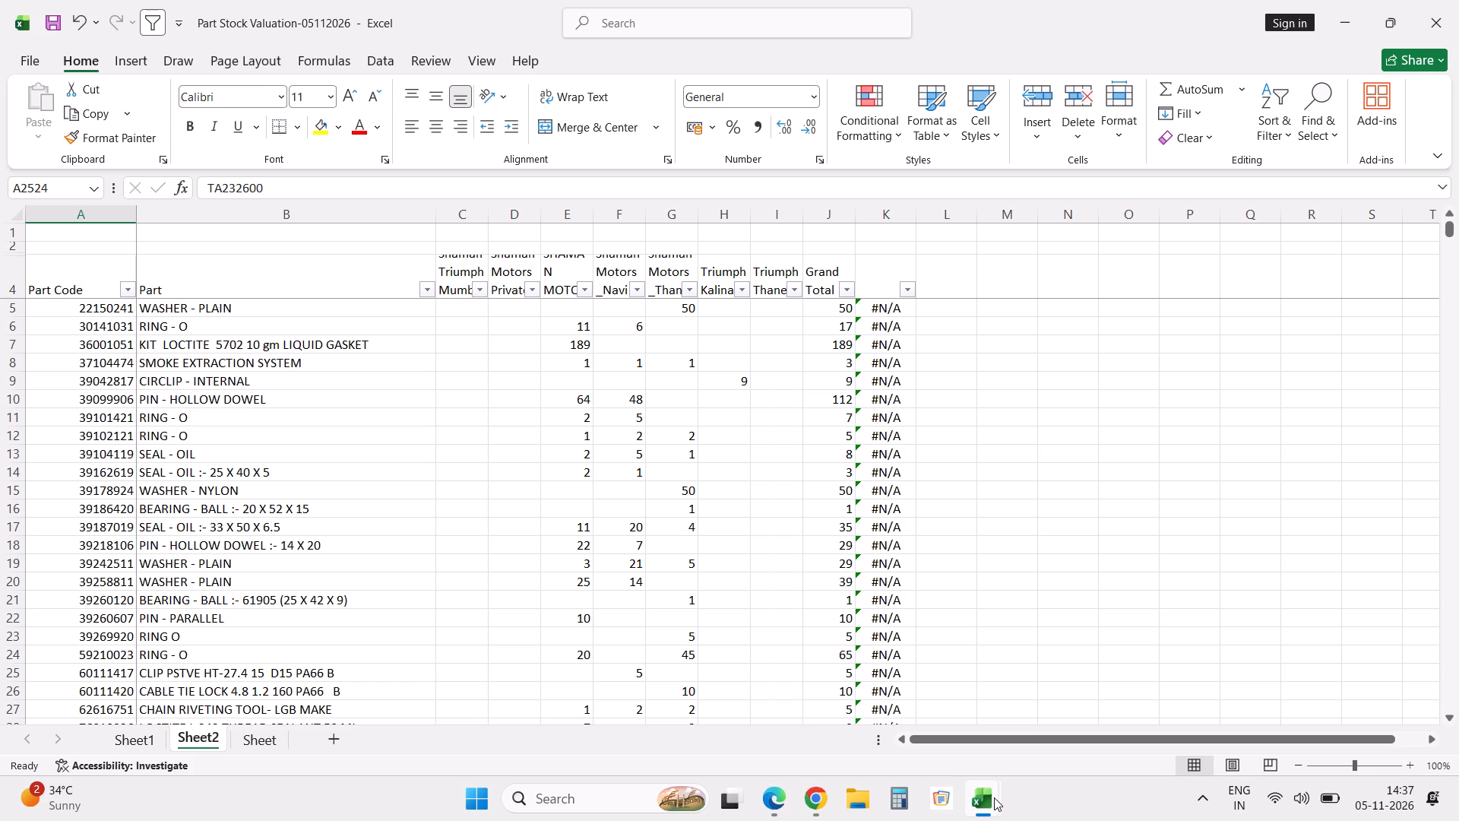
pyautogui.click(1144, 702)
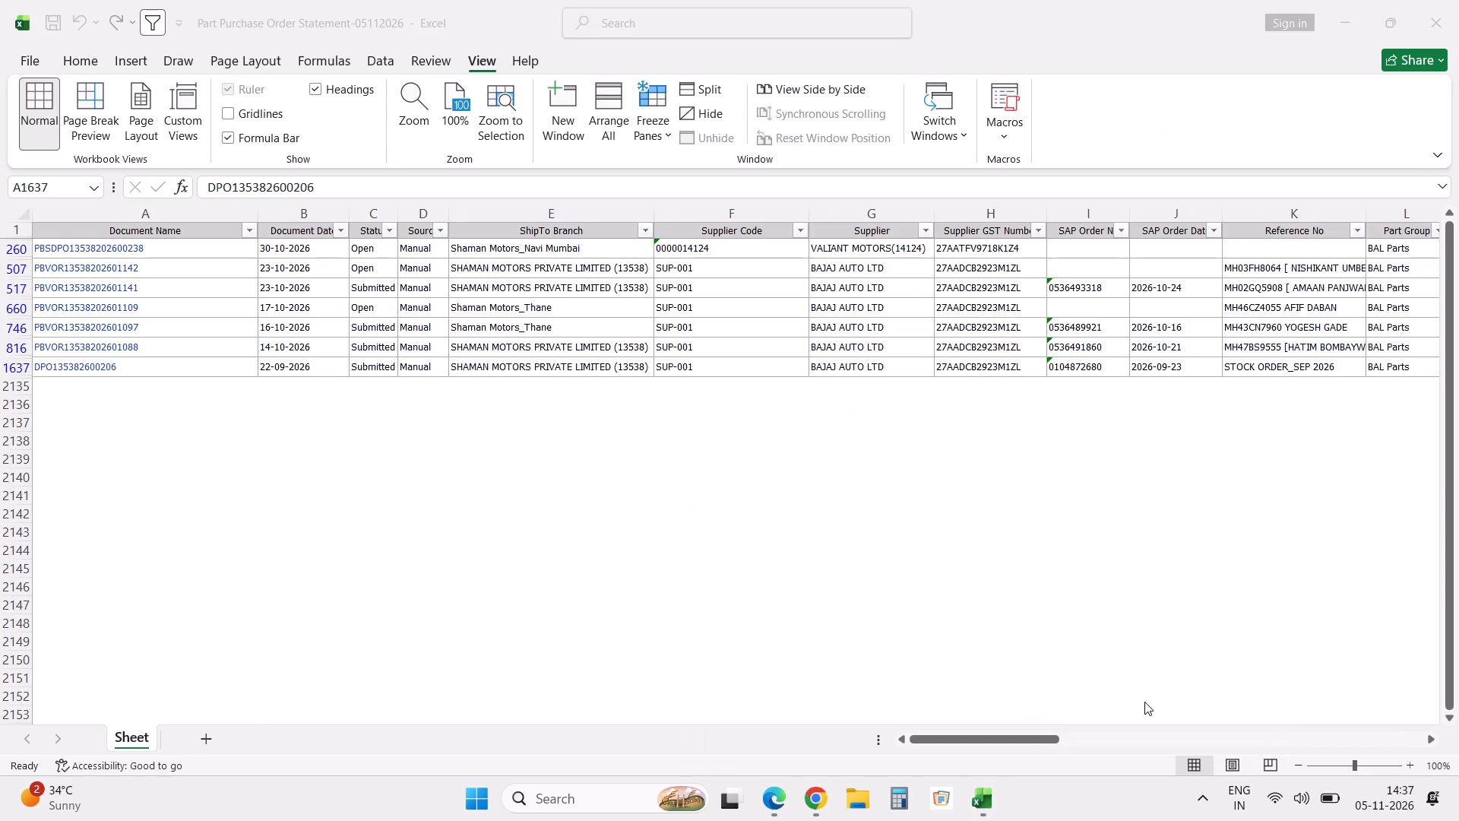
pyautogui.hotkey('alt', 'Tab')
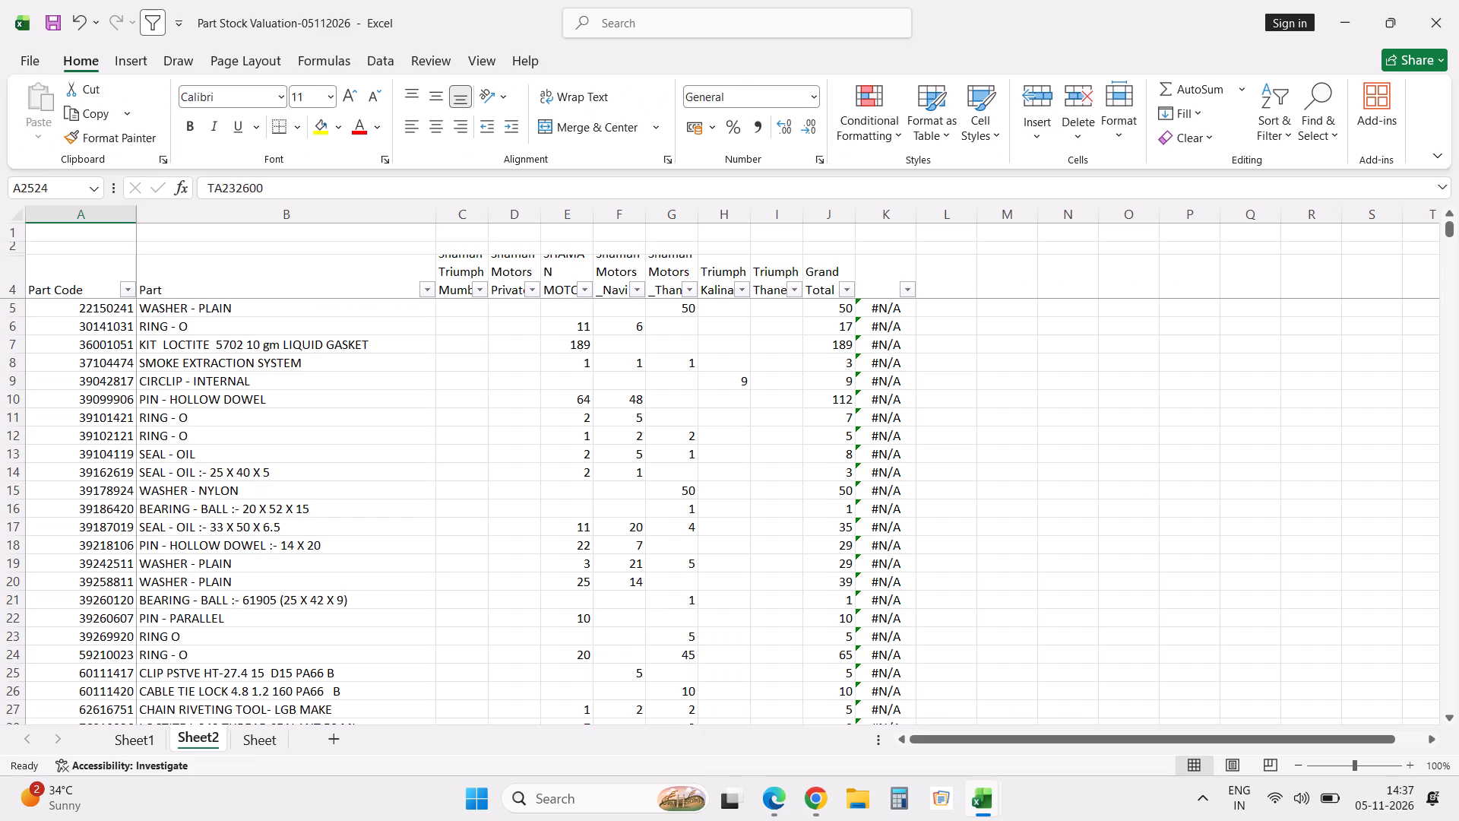
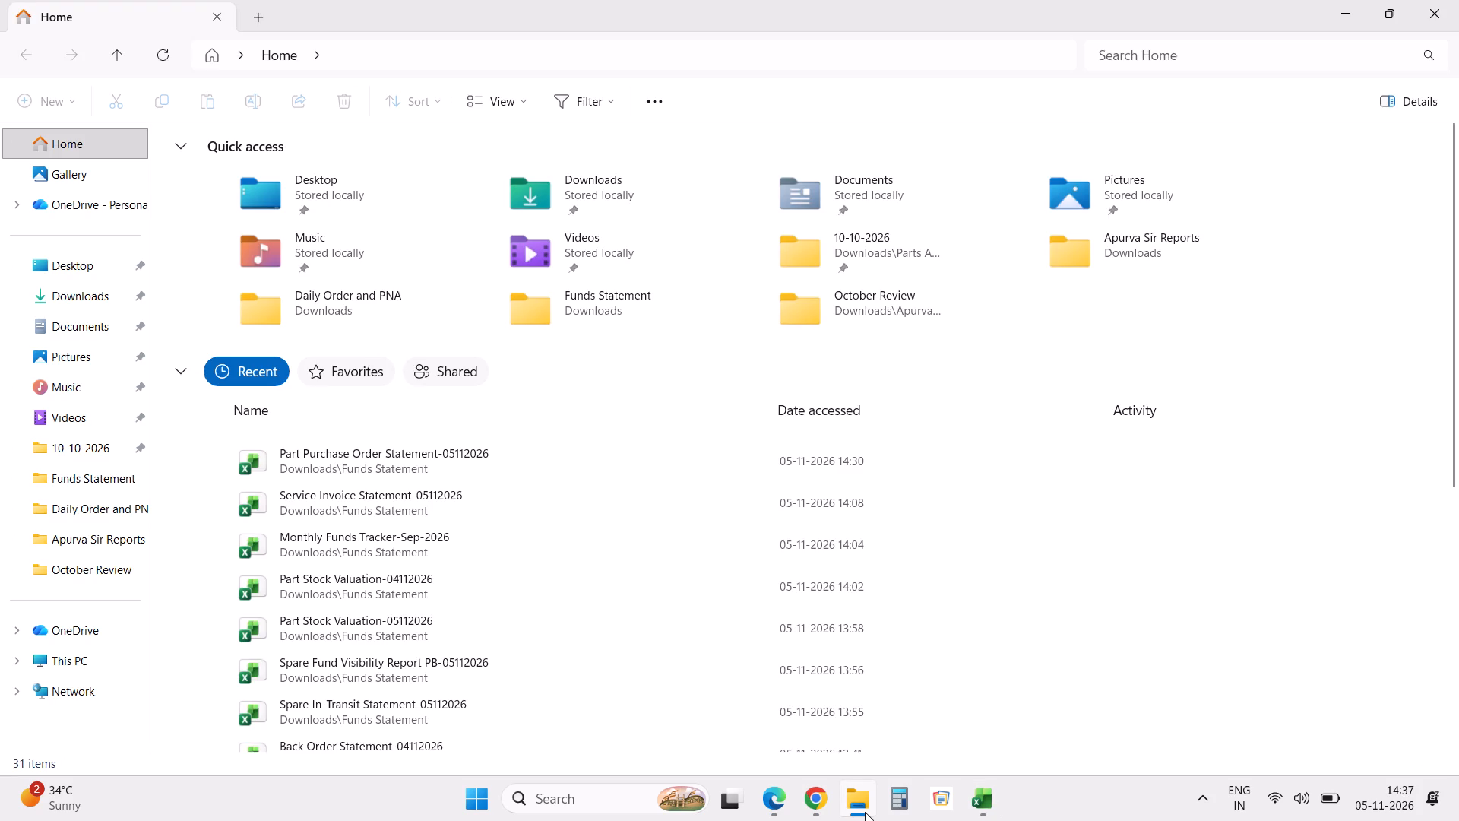
# Open the workbook 1 Week order status Navi Mumbai from the Daily Order and PNA folder in Downloads.
pyautogui.click(80, 300)
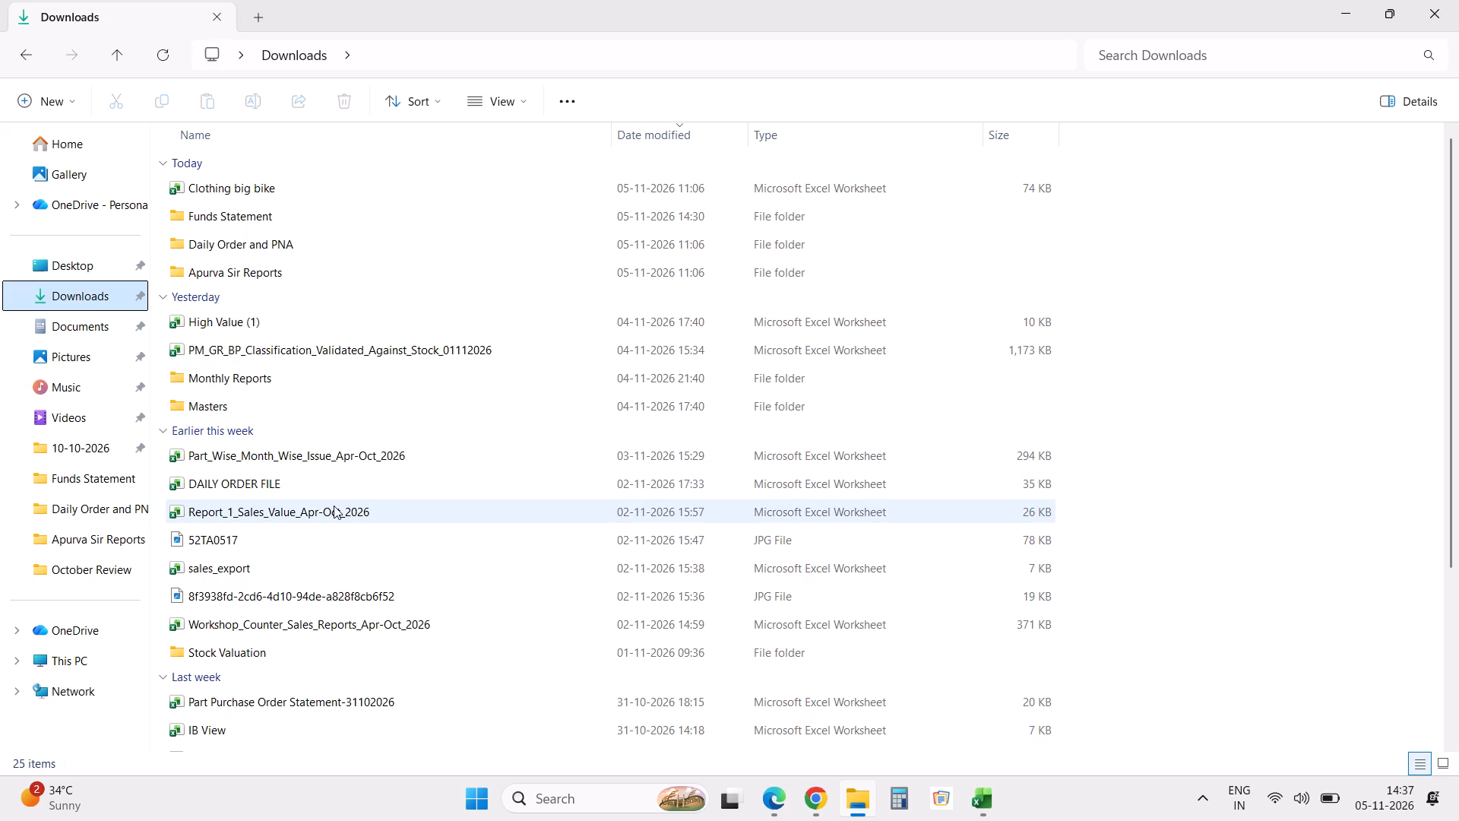
pyautogui.doubleClick(254, 240)
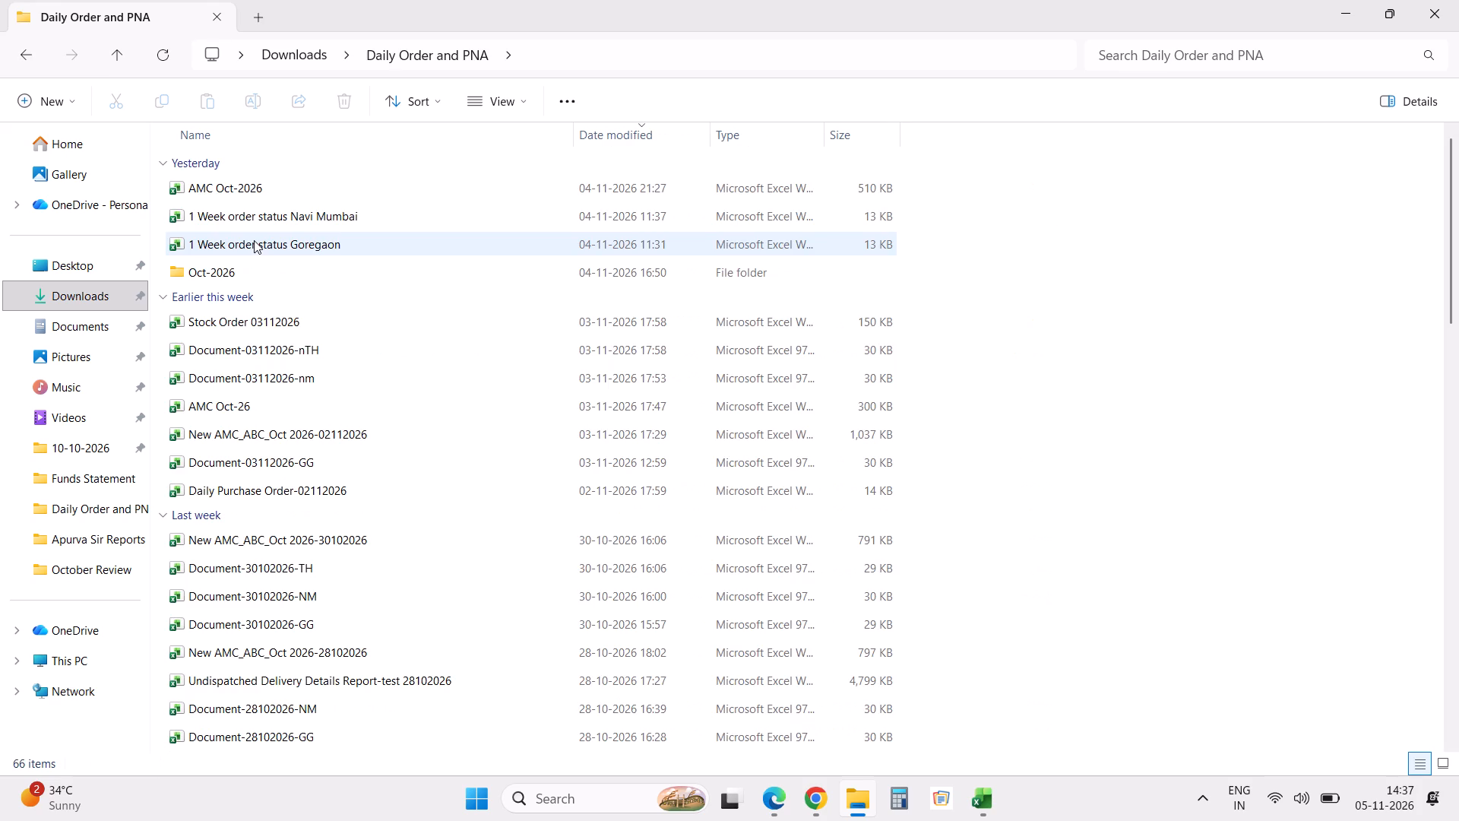
pyautogui.doubleClick(361, 218)
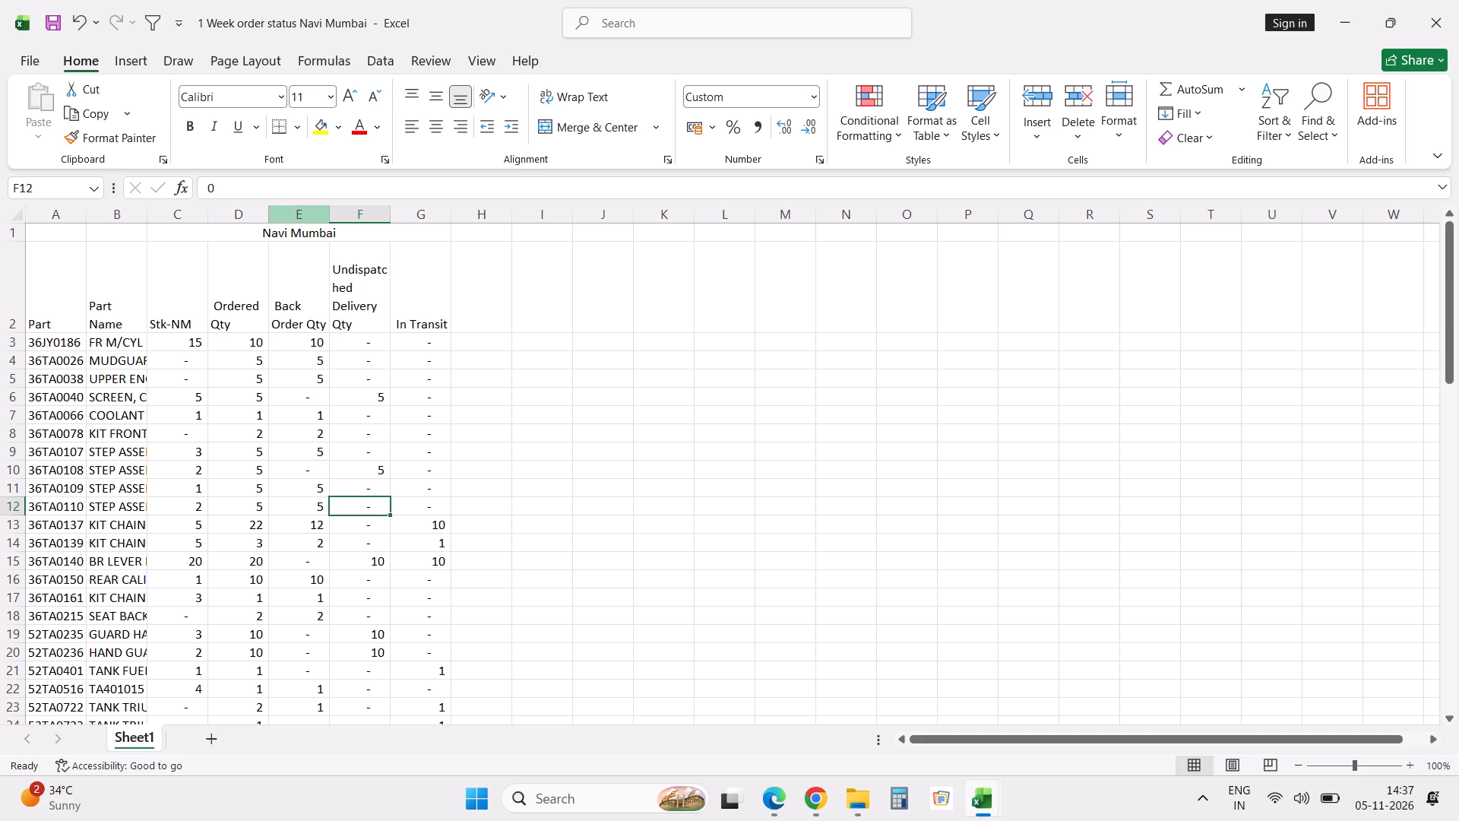
# Examine the Navi Mumbai order status list down to its last row, checking it against the part codes in Book1.
pyautogui.click(19, 471)
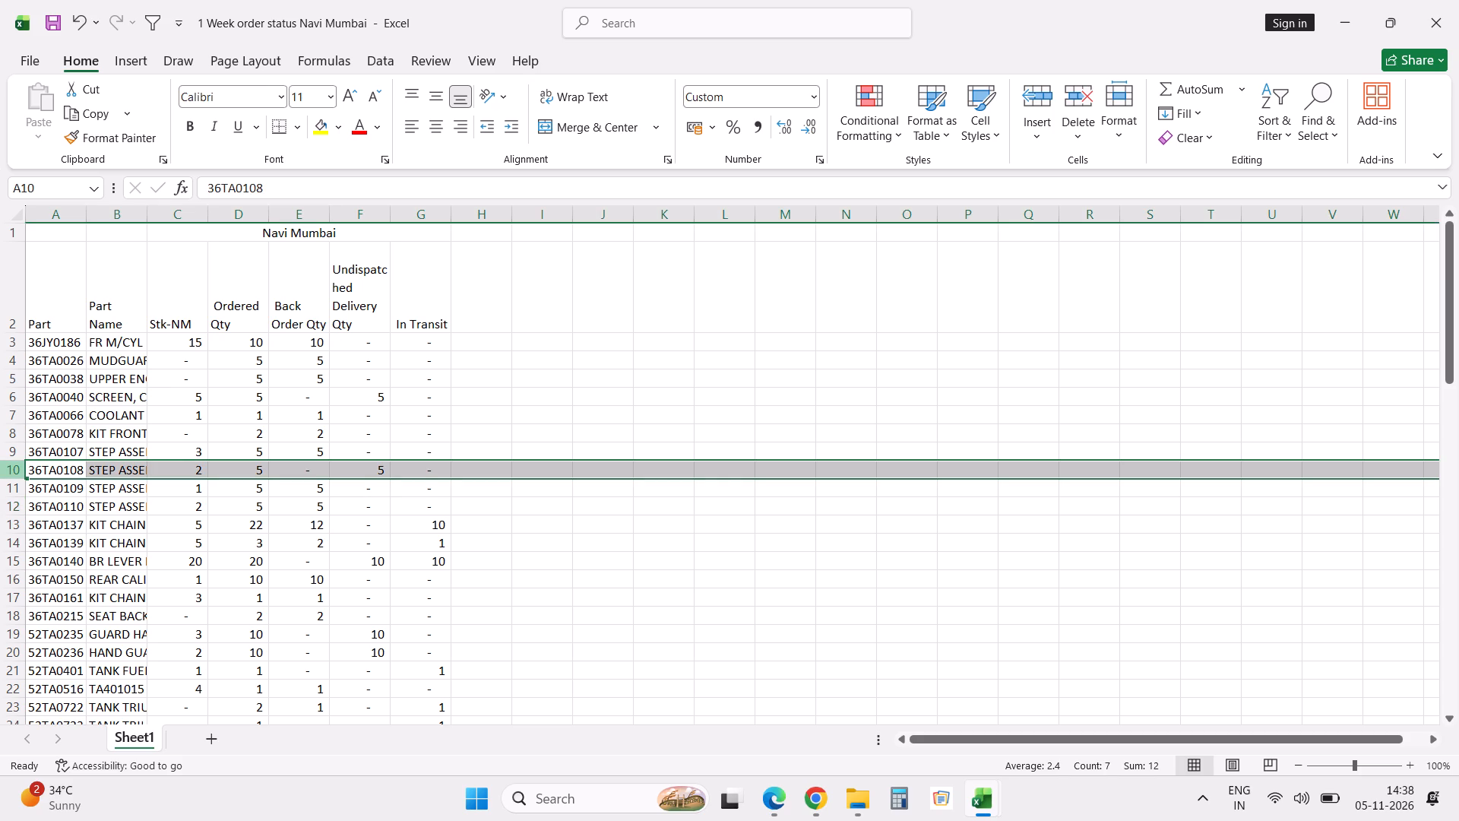
pyautogui.click(21, 489)
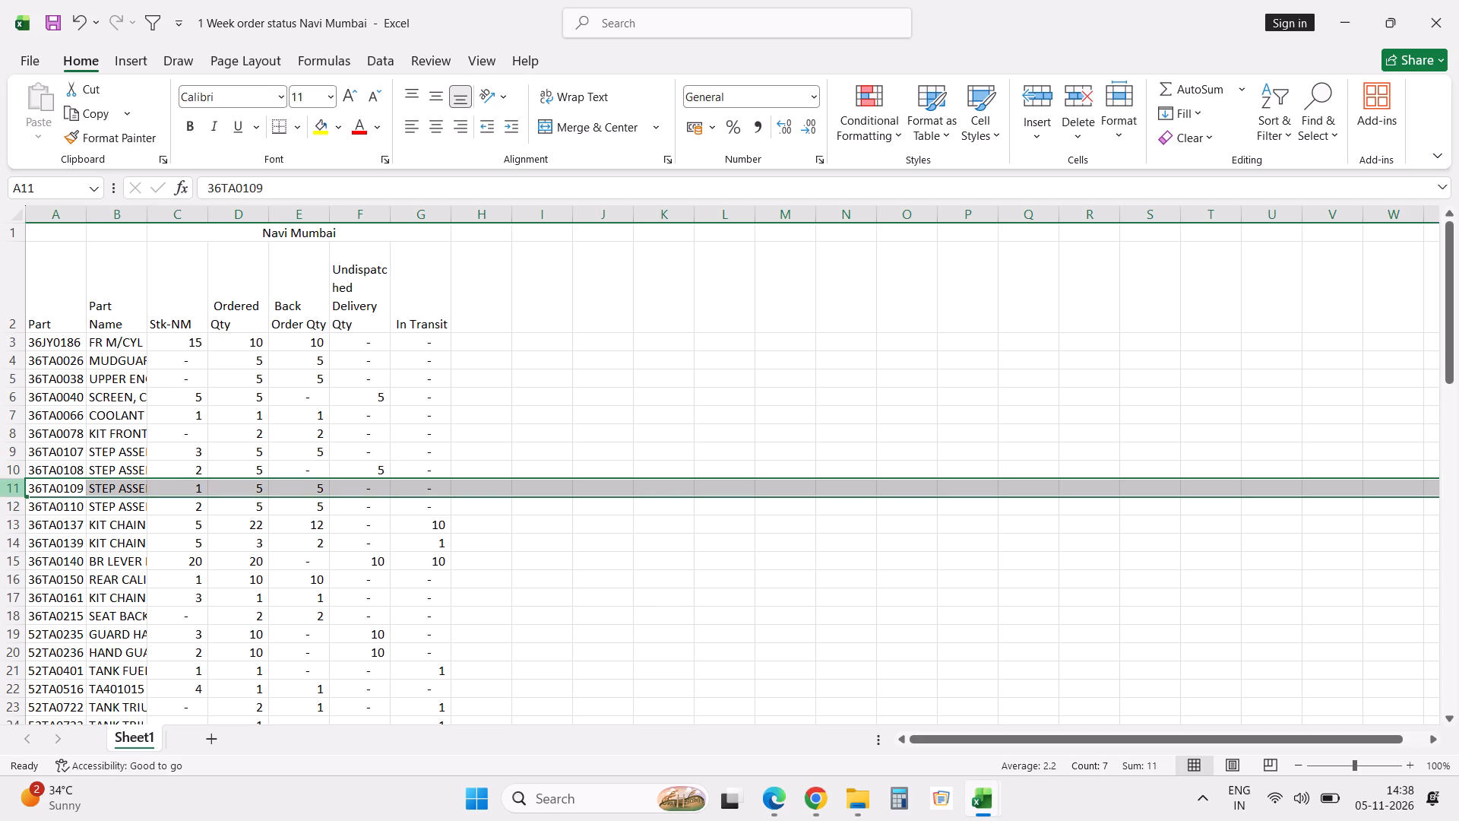
pyautogui.click(47, 528)
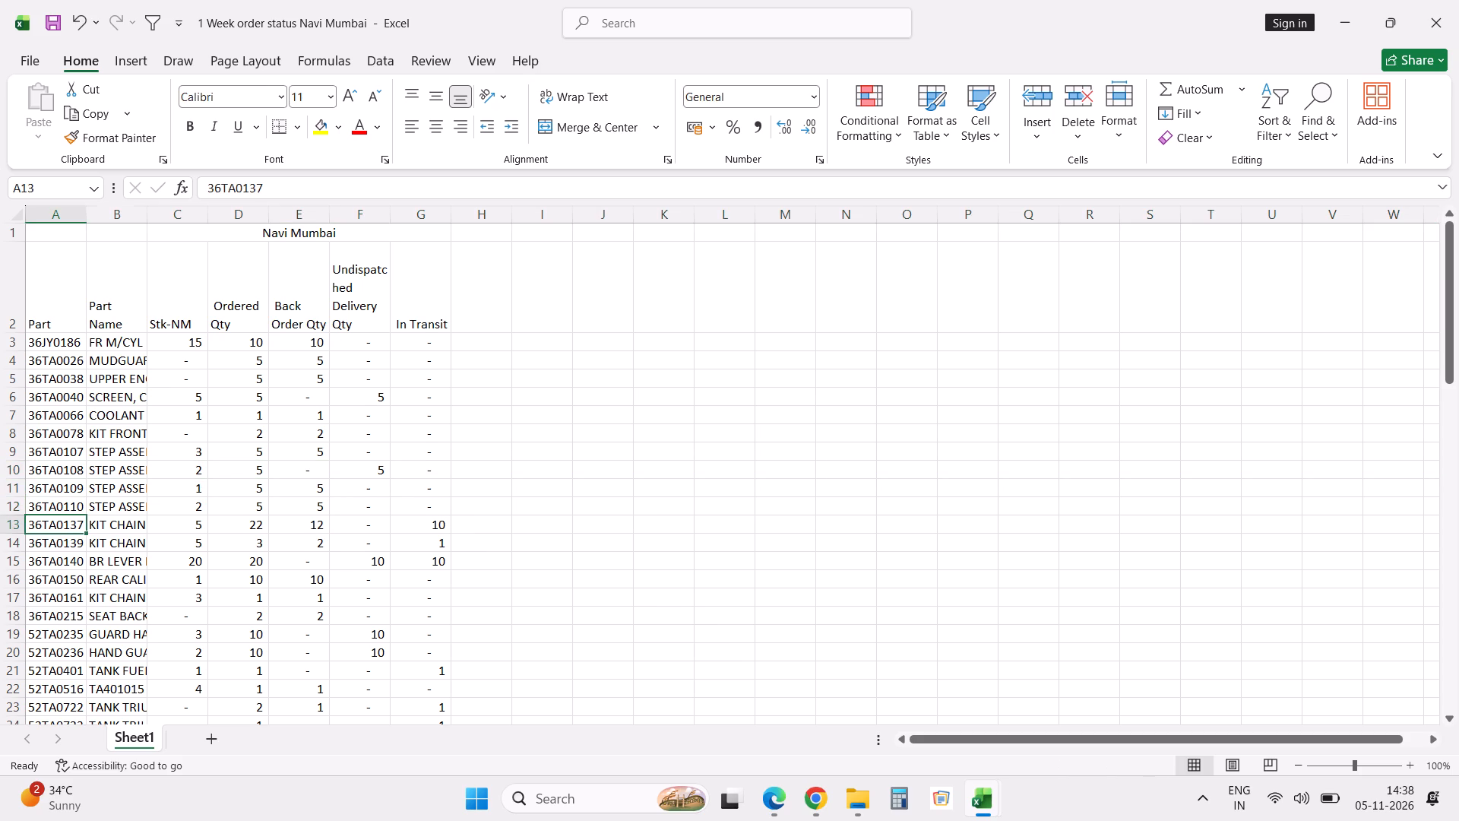
pyautogui.scroll(-3, 47, 528)
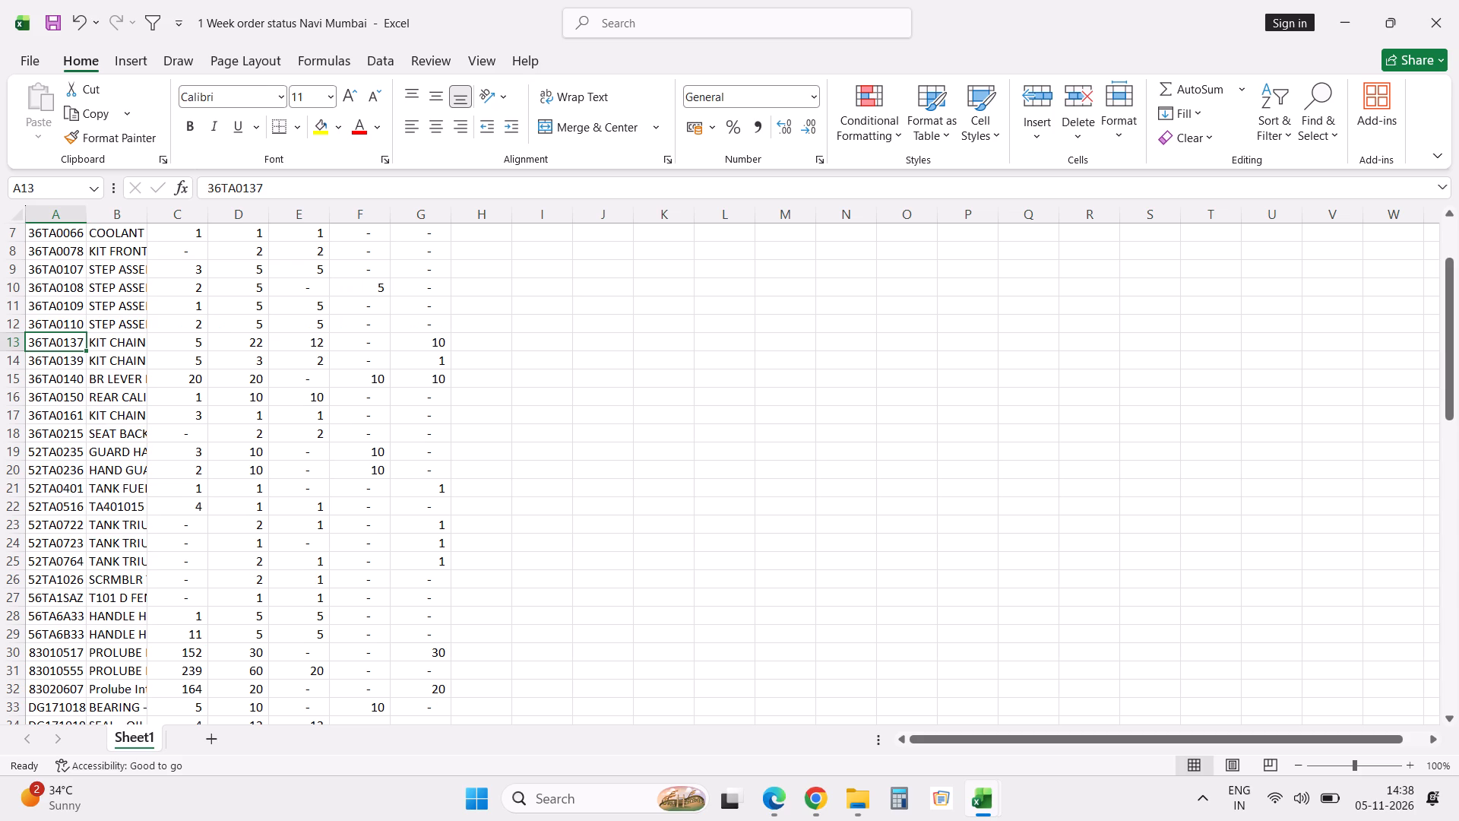
pyautogui.hotkey('alt', 'Tab')
pyautogui.hotkey('alt', 'Tab')
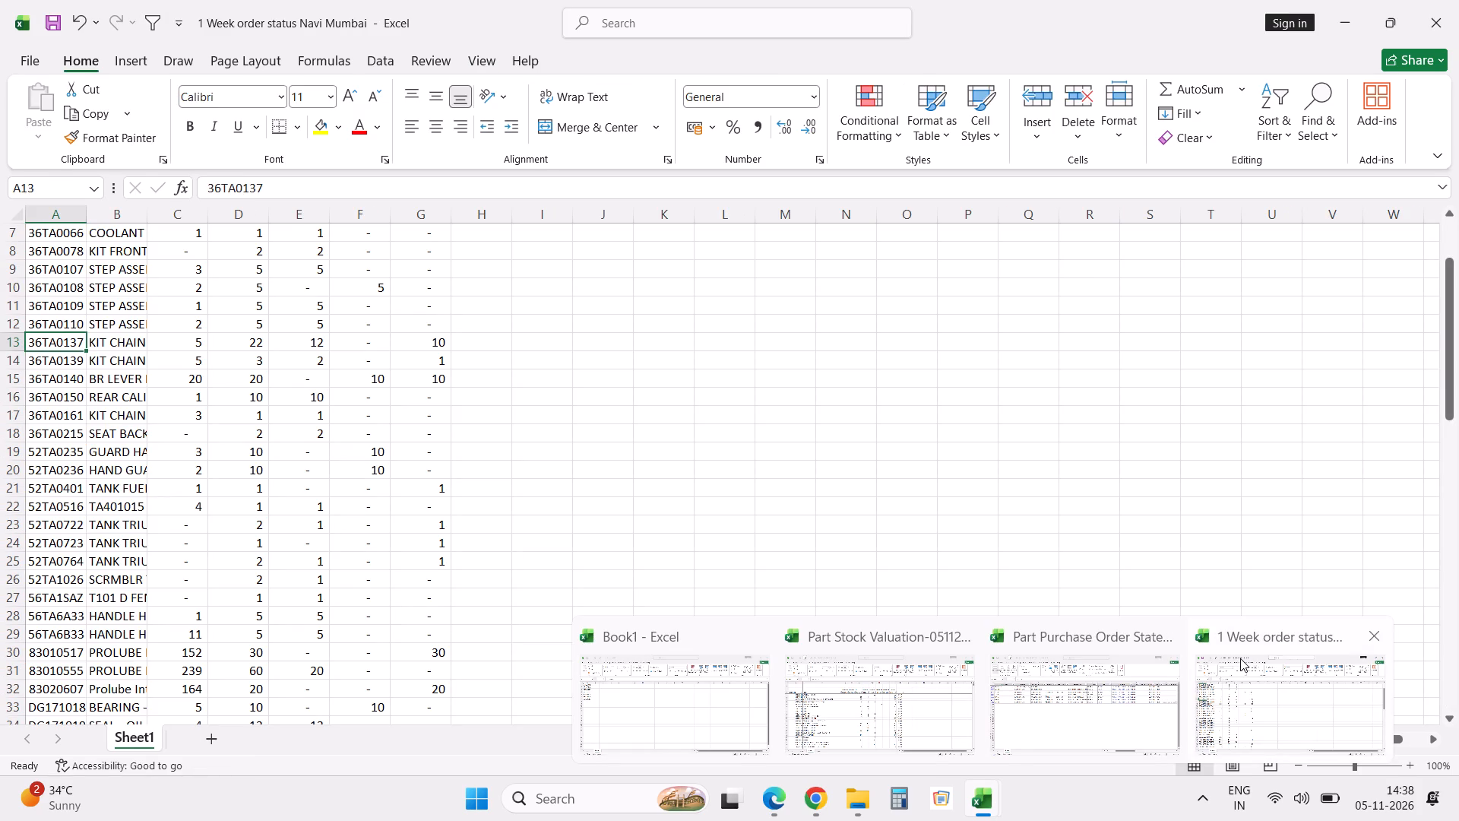
pyautogui.click(709, 712)
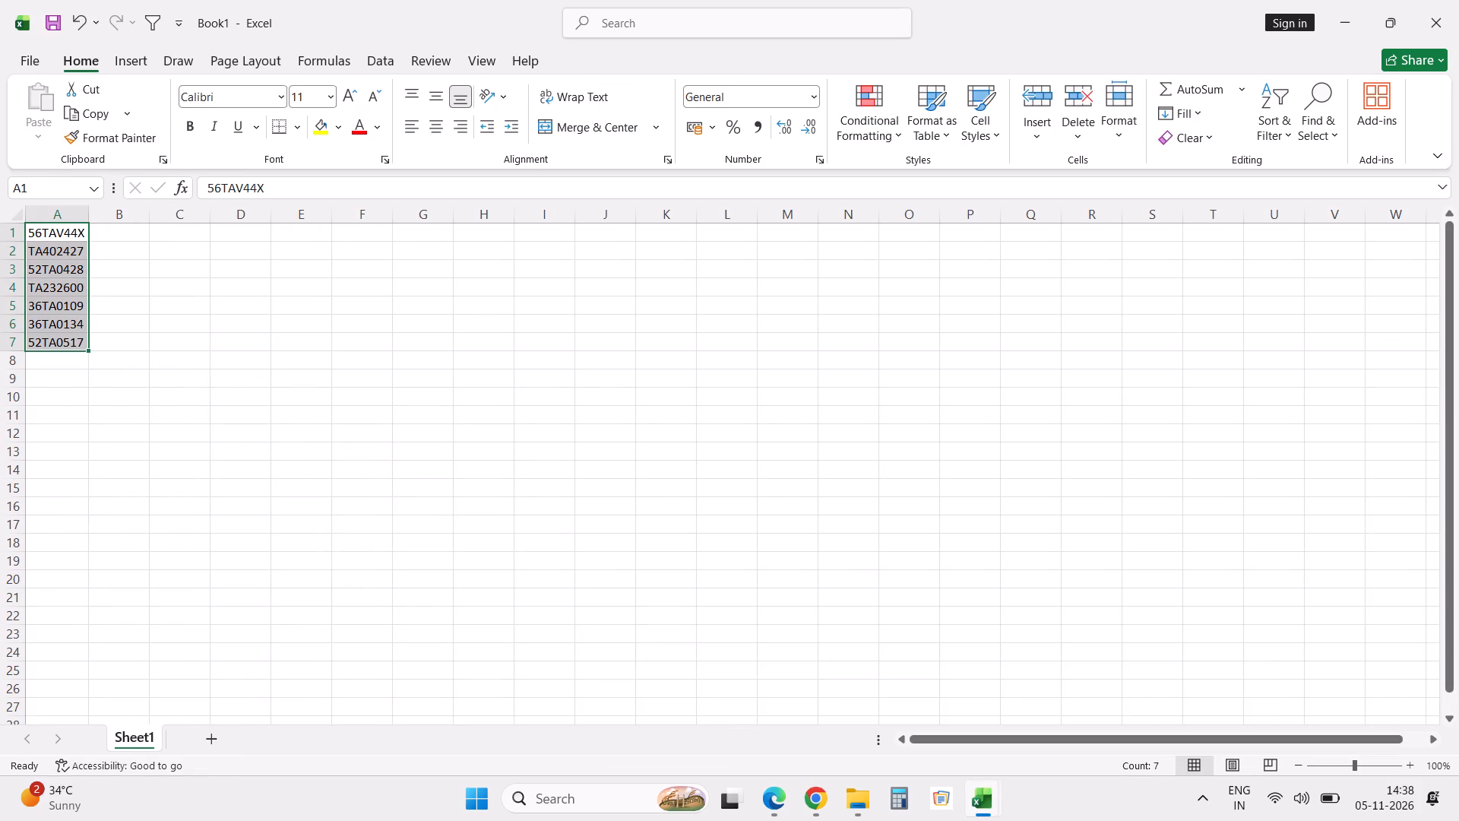
pyautogui.hotkey('alt', 'Tab')
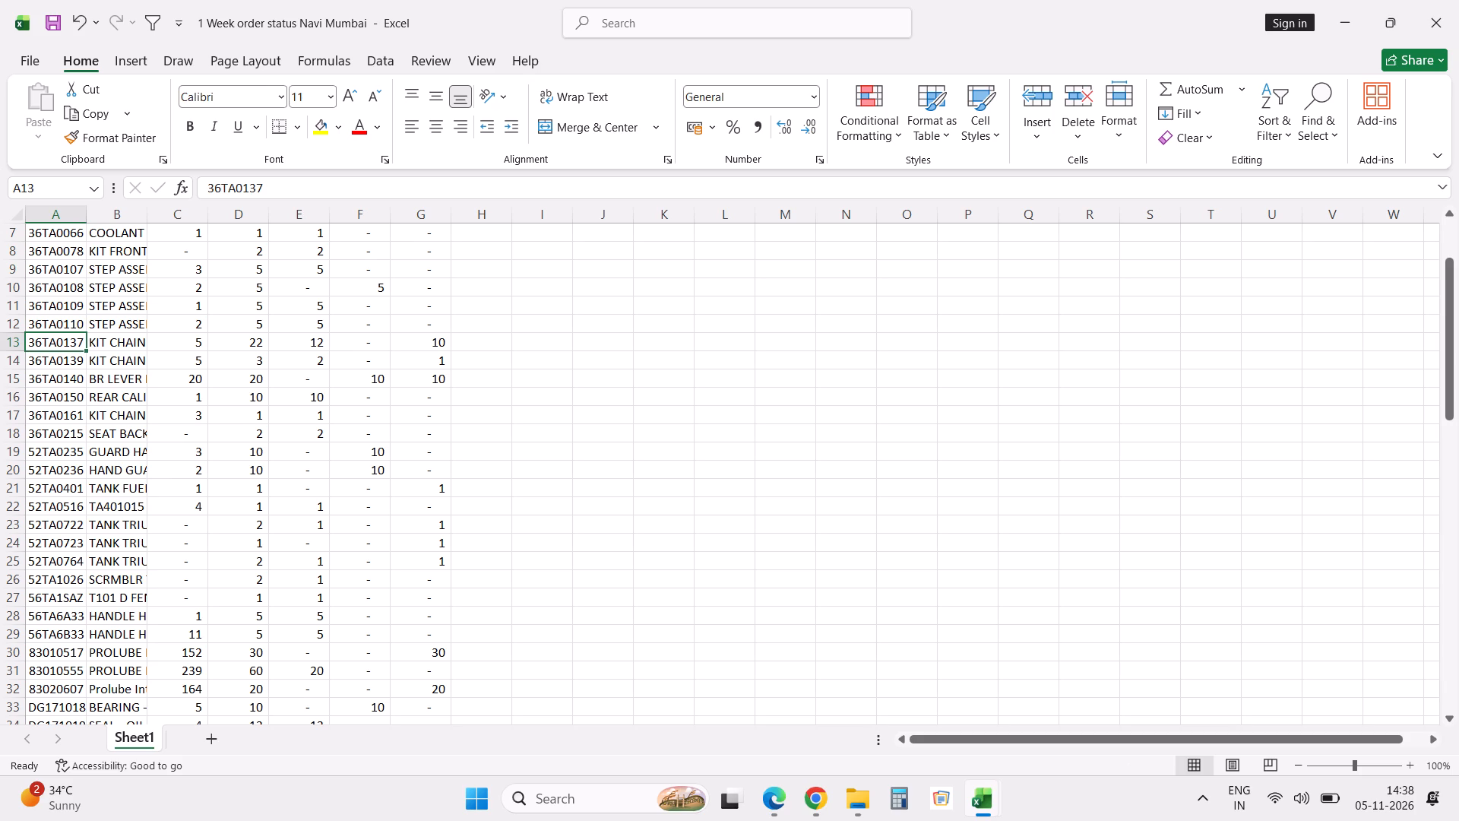
pyautogui.scroll(-8, 489, 391)
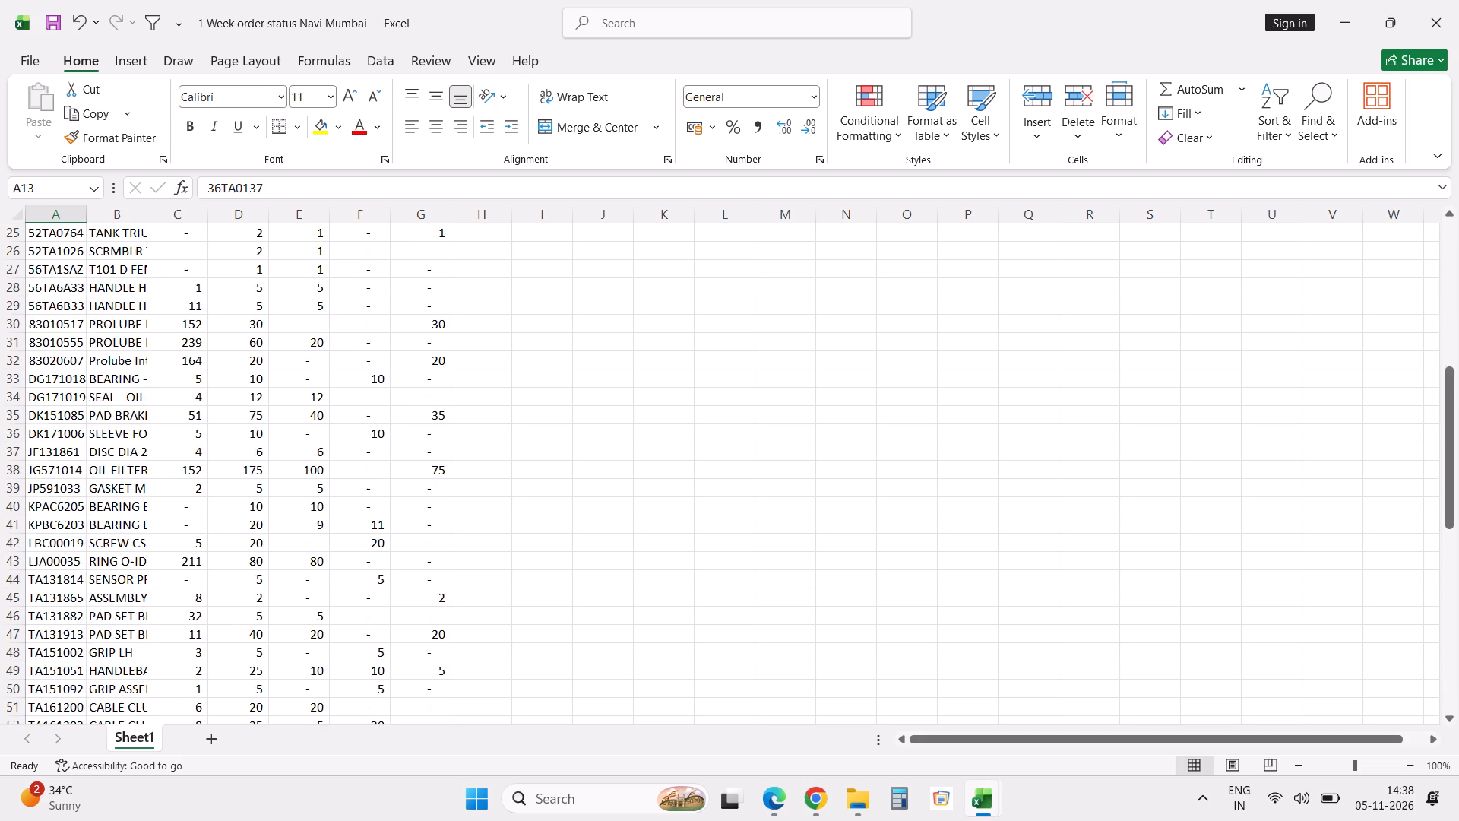
pyautogui.scroll(-12, 489, 391)
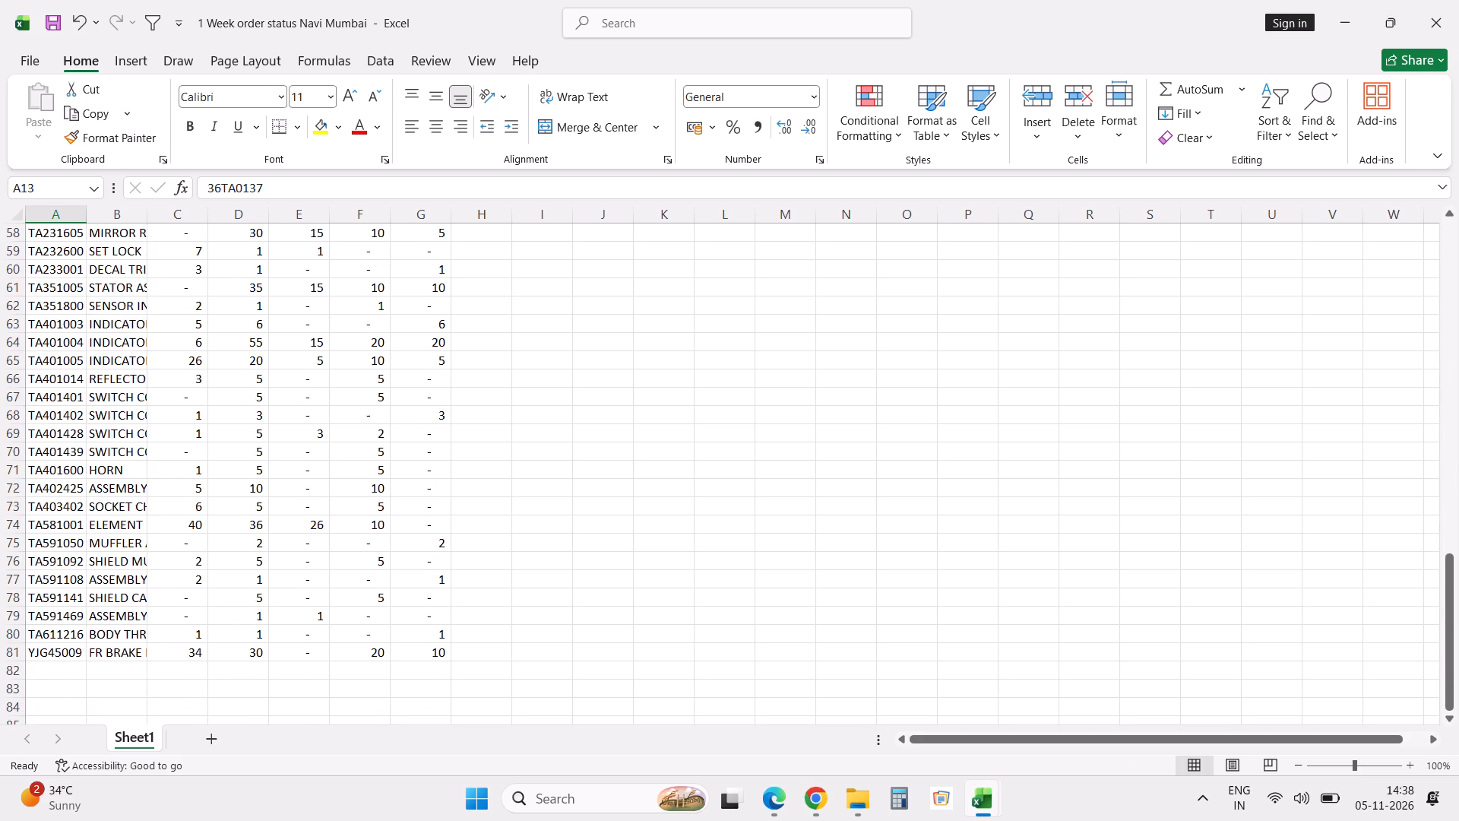
pyautogui.scroll(-1, 489, 391)
# Switch to Part Purchase Order Statement-05112026 and filter the Part column by 0403 to show part 52TA0403.
pyautogui.hotkey('alt', 'Tab')
pyautogui.hotkey('alt', 'Tab')
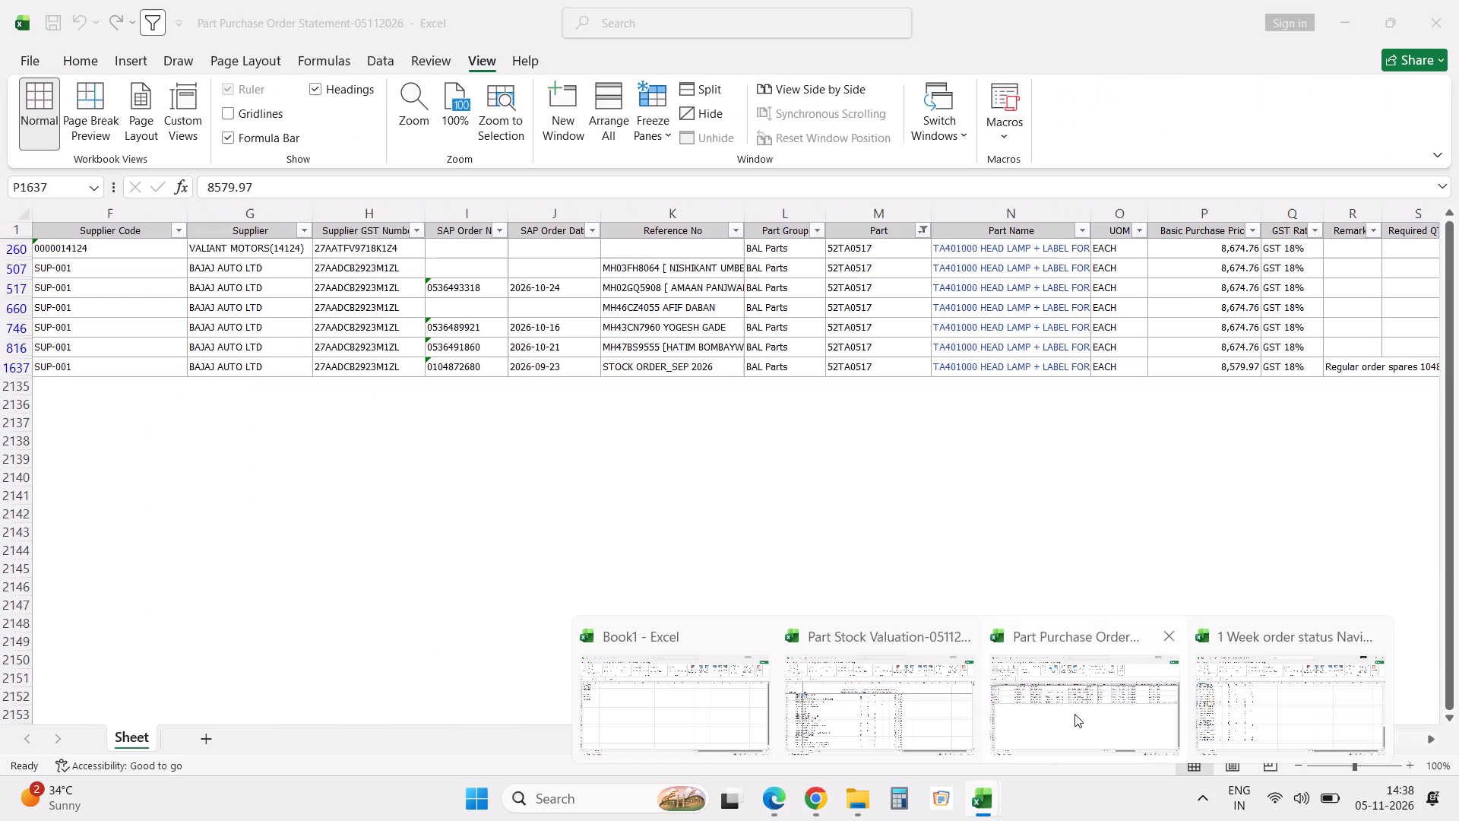
pyautogui.click(1074, 714)
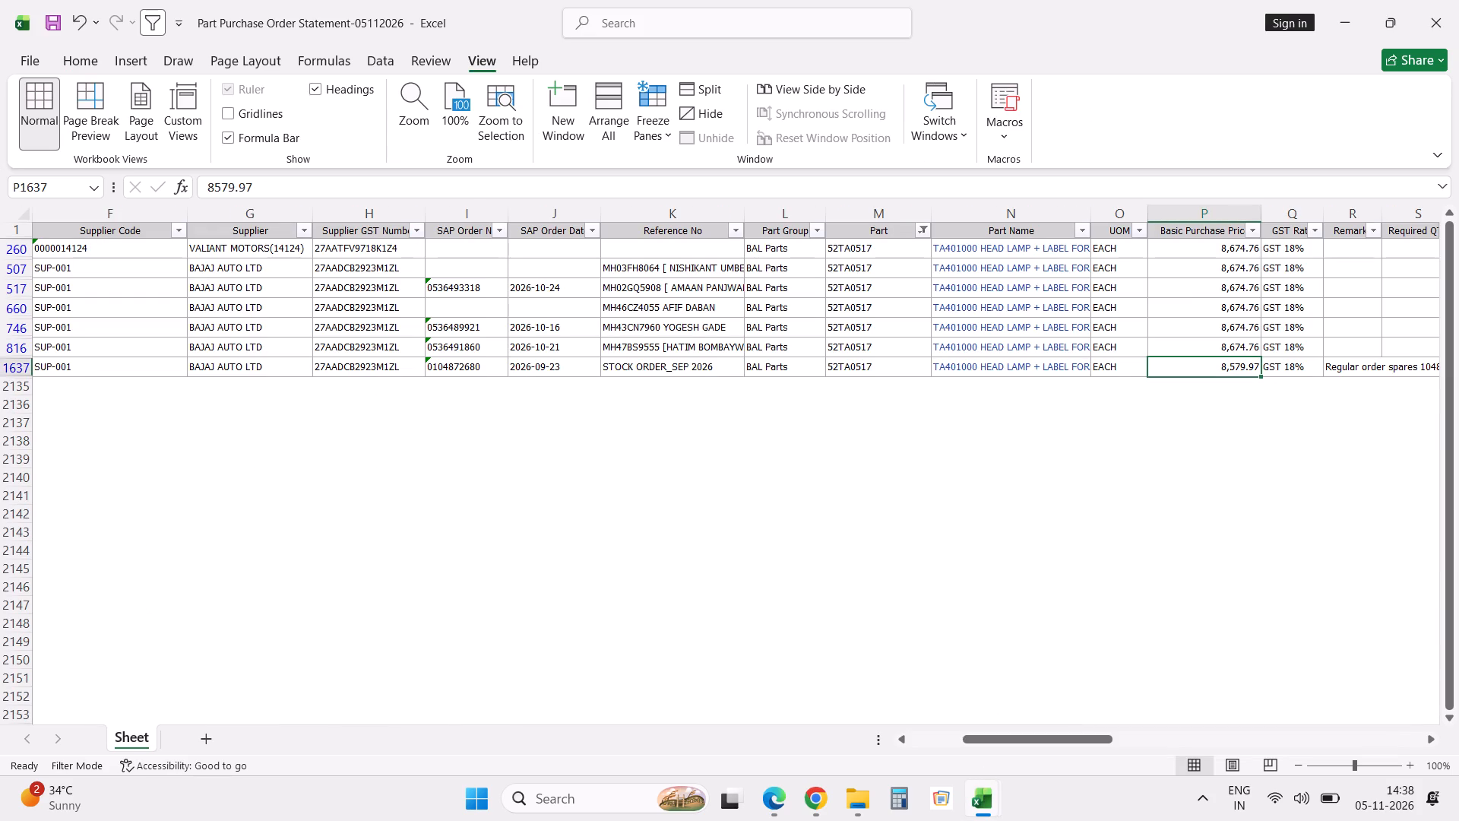
pyautogui.click(926, 230)
pyautogui.click(832, 450)
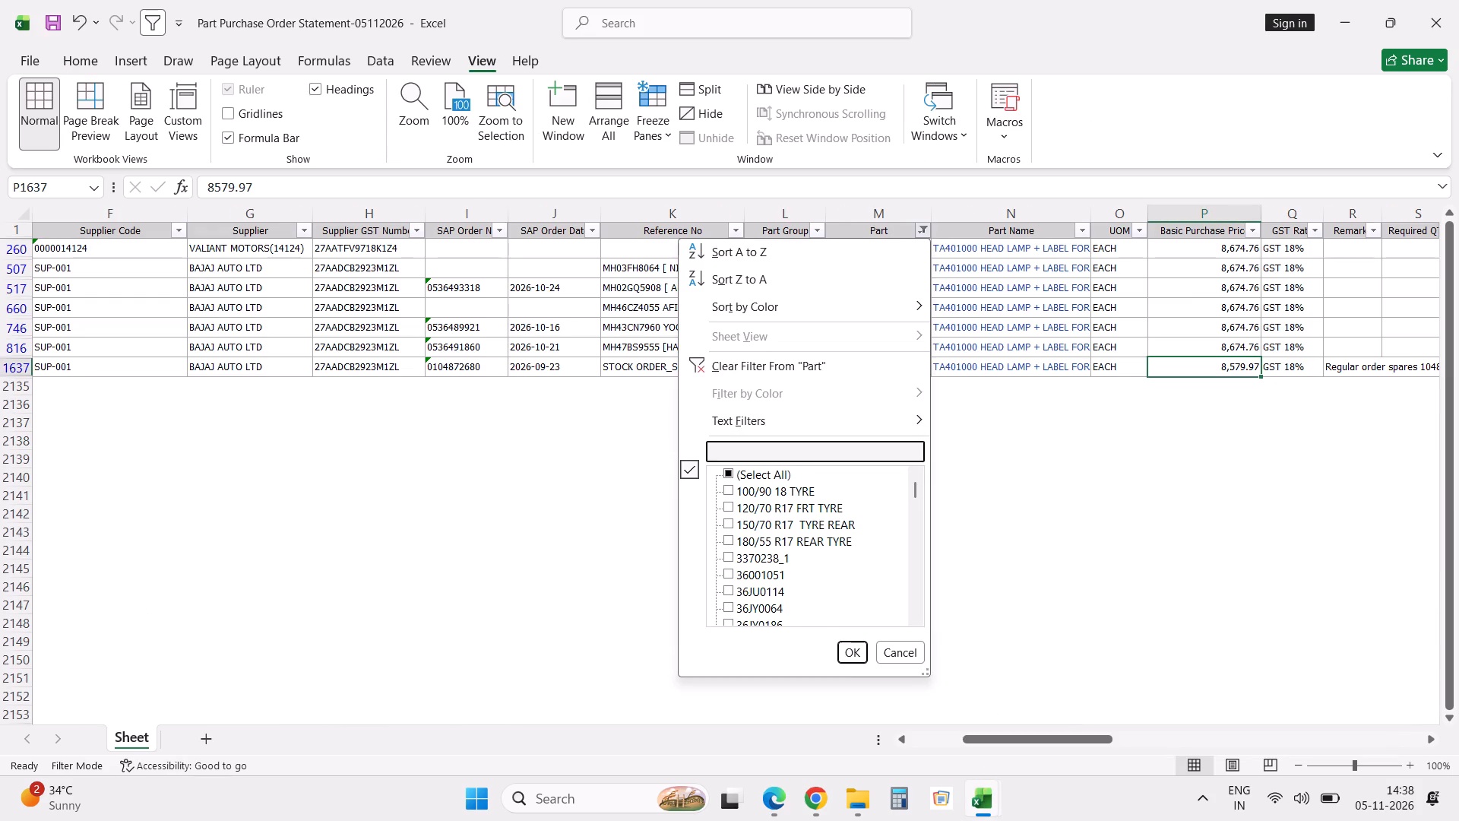
pyautogui.write('0403')
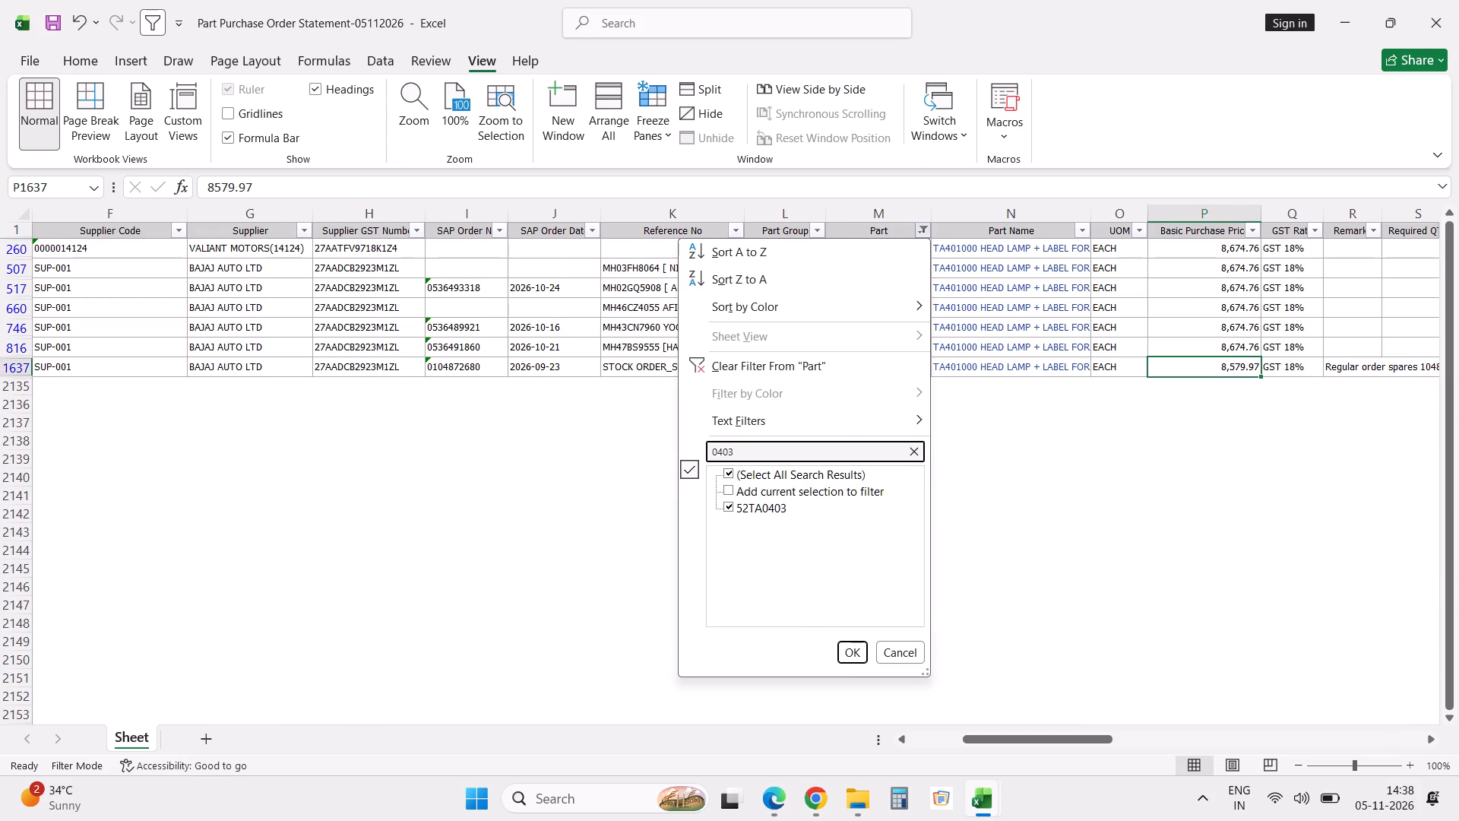
pyautogui.press('Return')
pyautogui.press('Down')
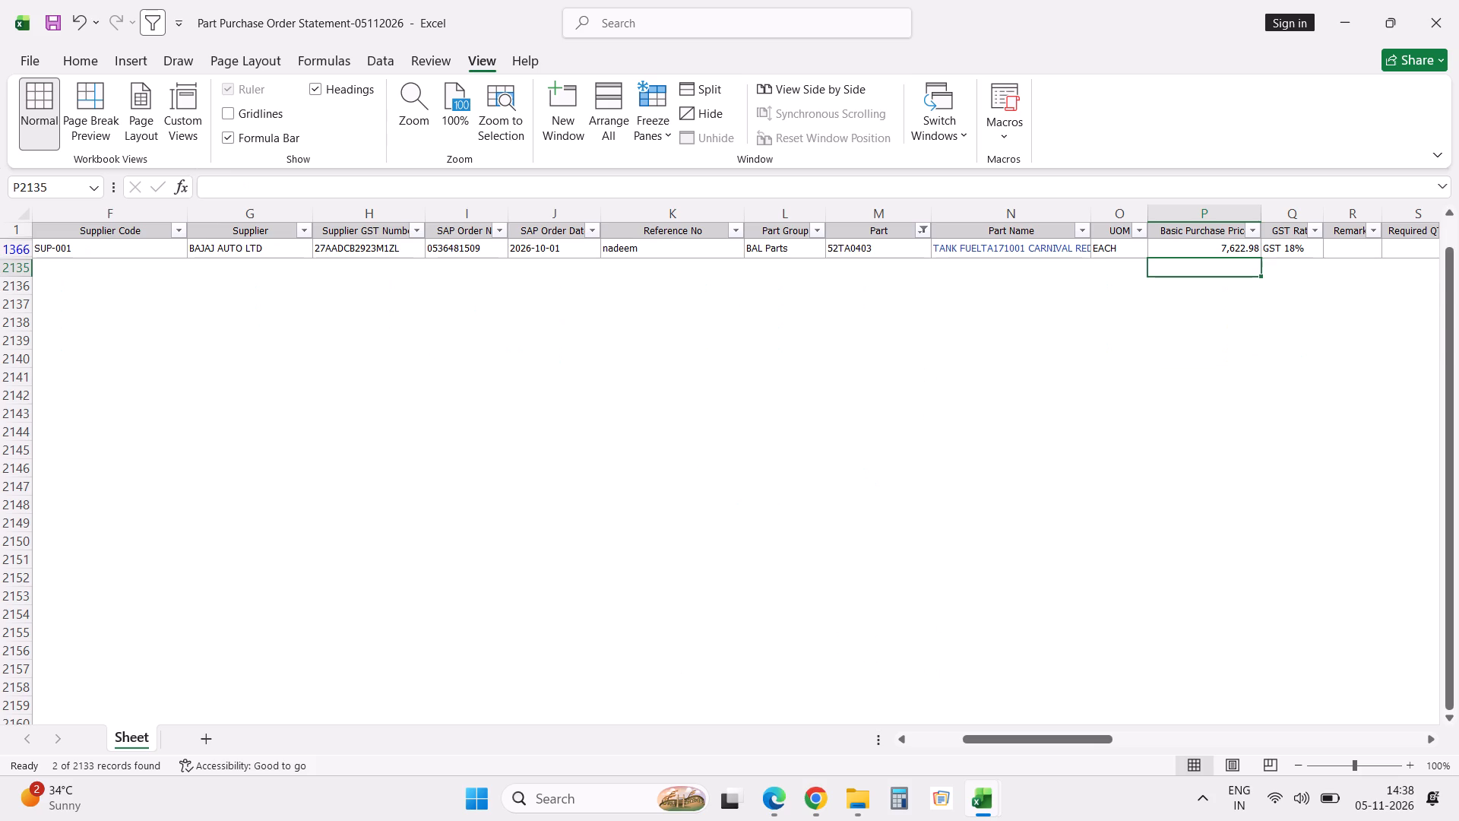
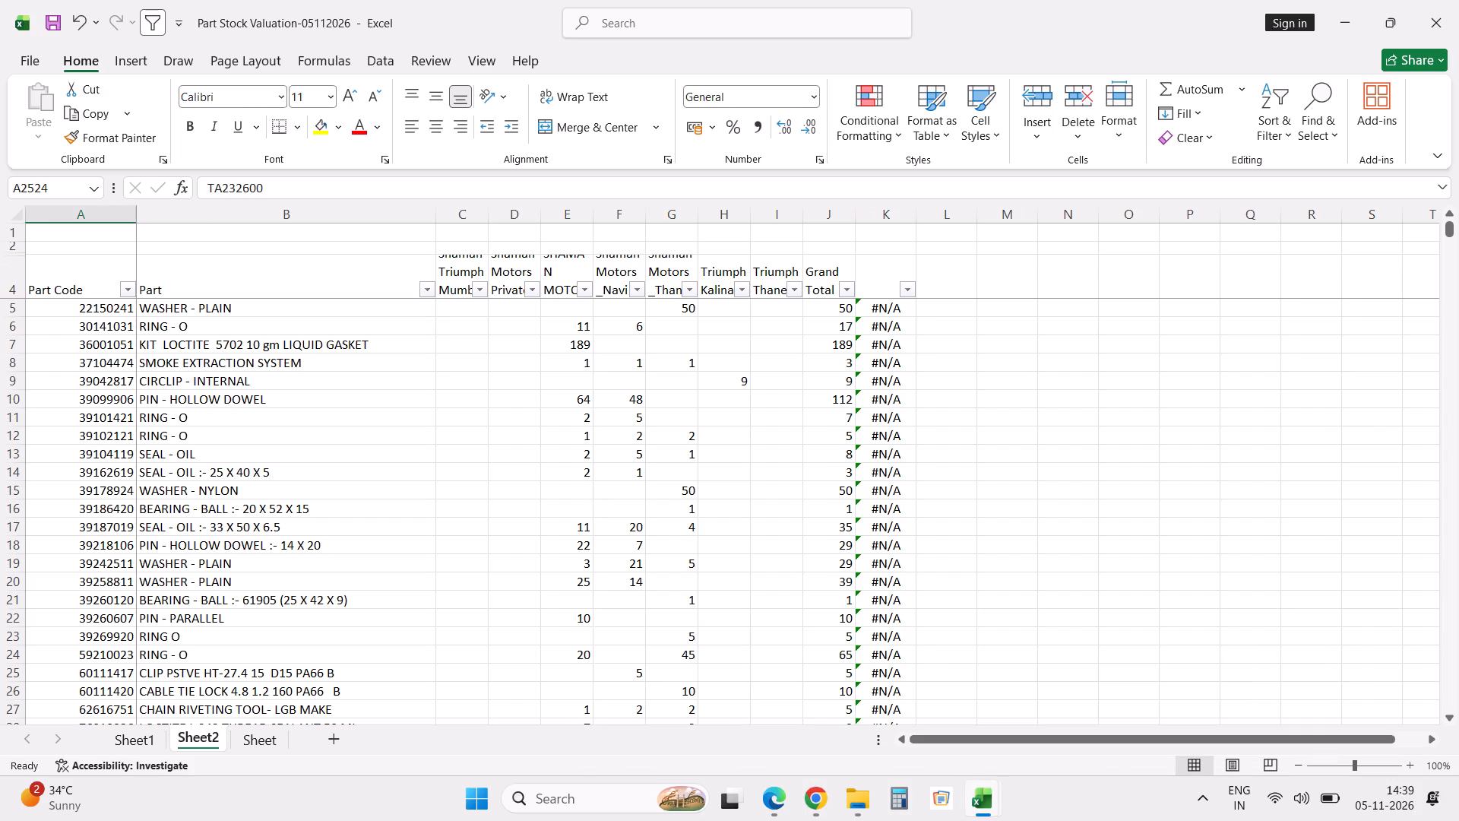
# Filter column K of the Part Stock Valuation summary to exclude #N/A, keeping only the rows with matched part codes.
pyautogui.click(906, 294)
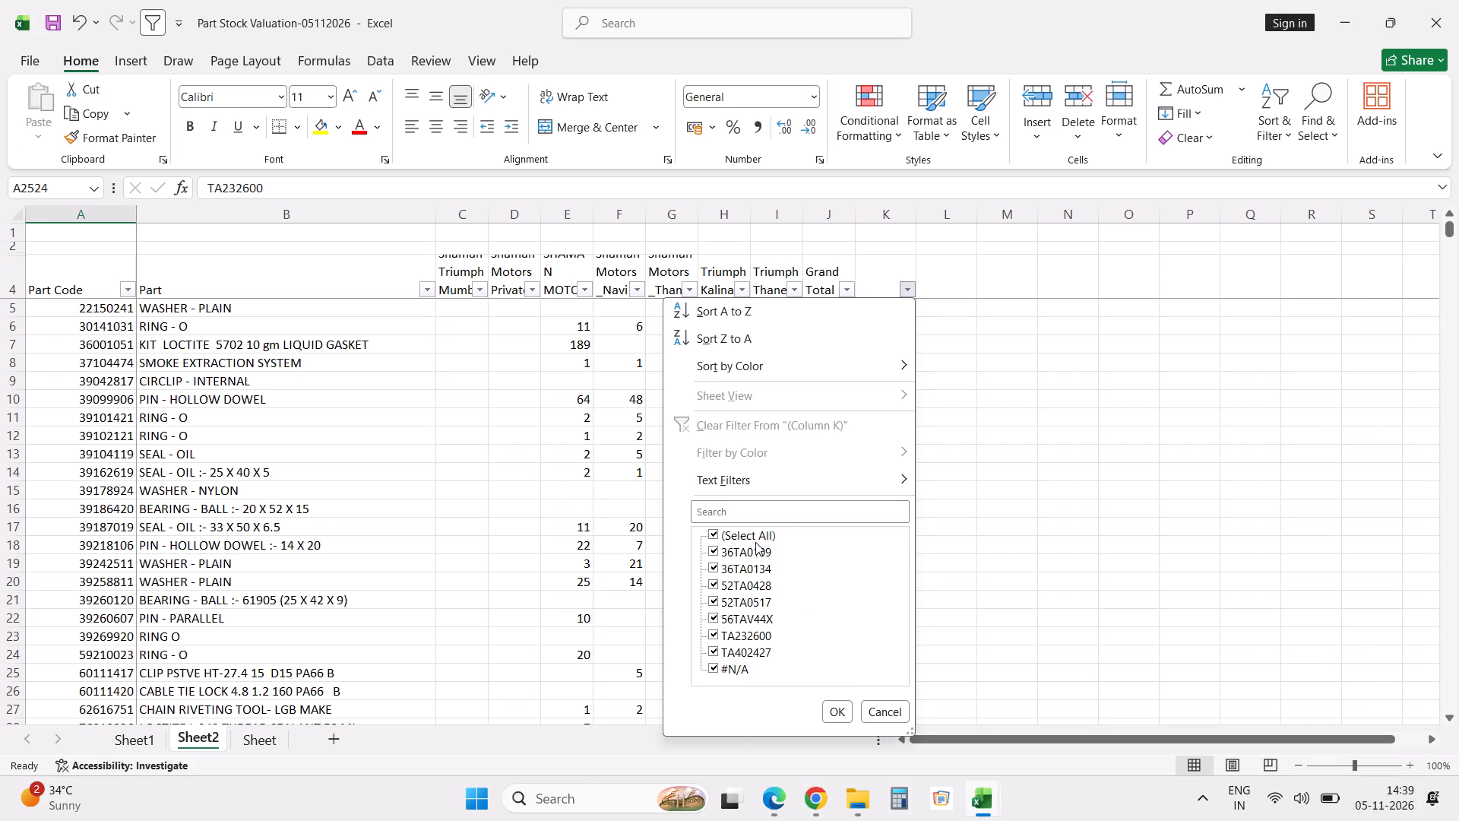
pyautogui.click(756, 533)
pyautogui.click(750, 531)
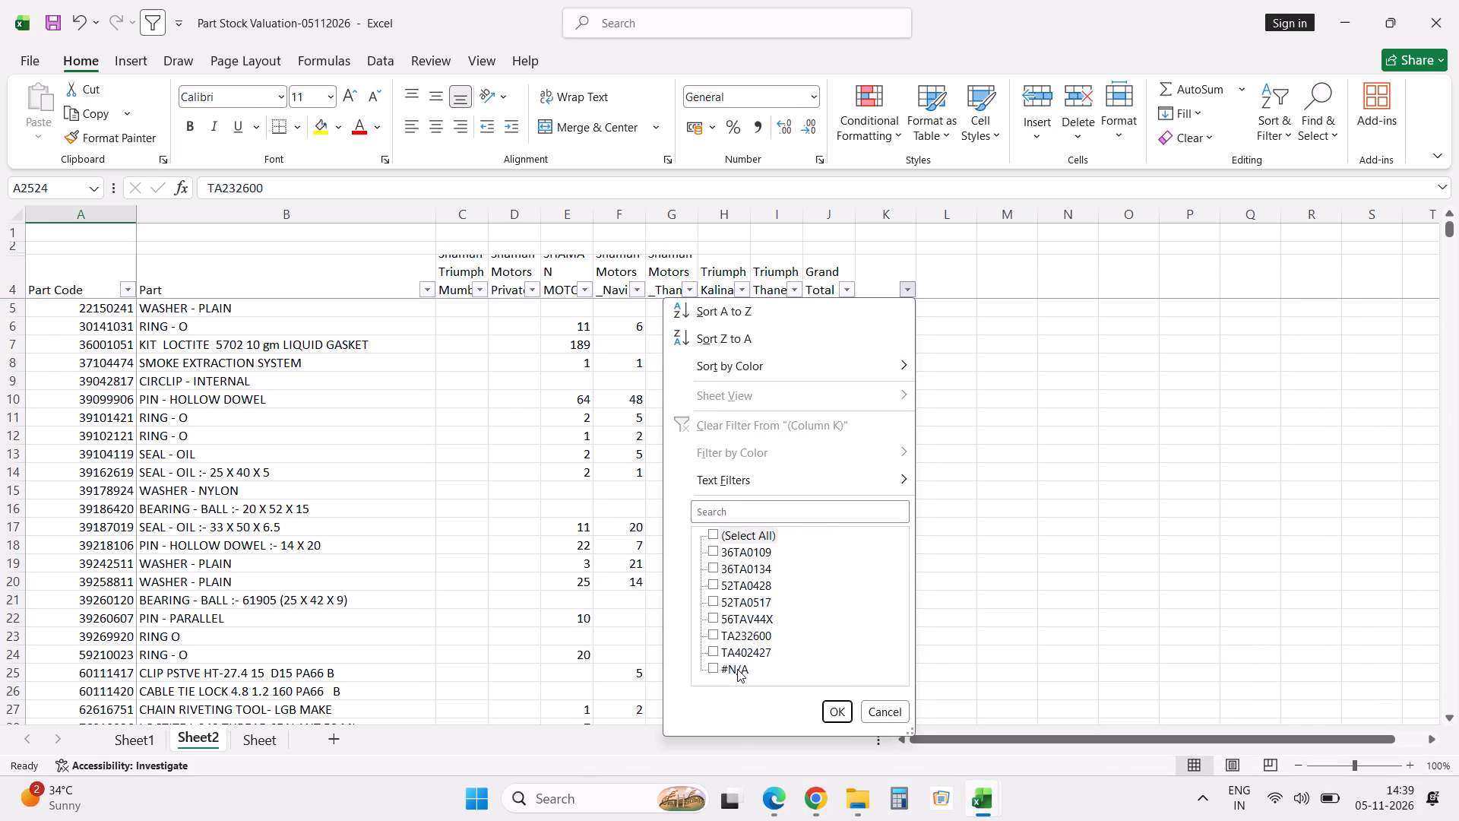
pyautogui.click(737, 669)
pyautogui.click(831, 710)
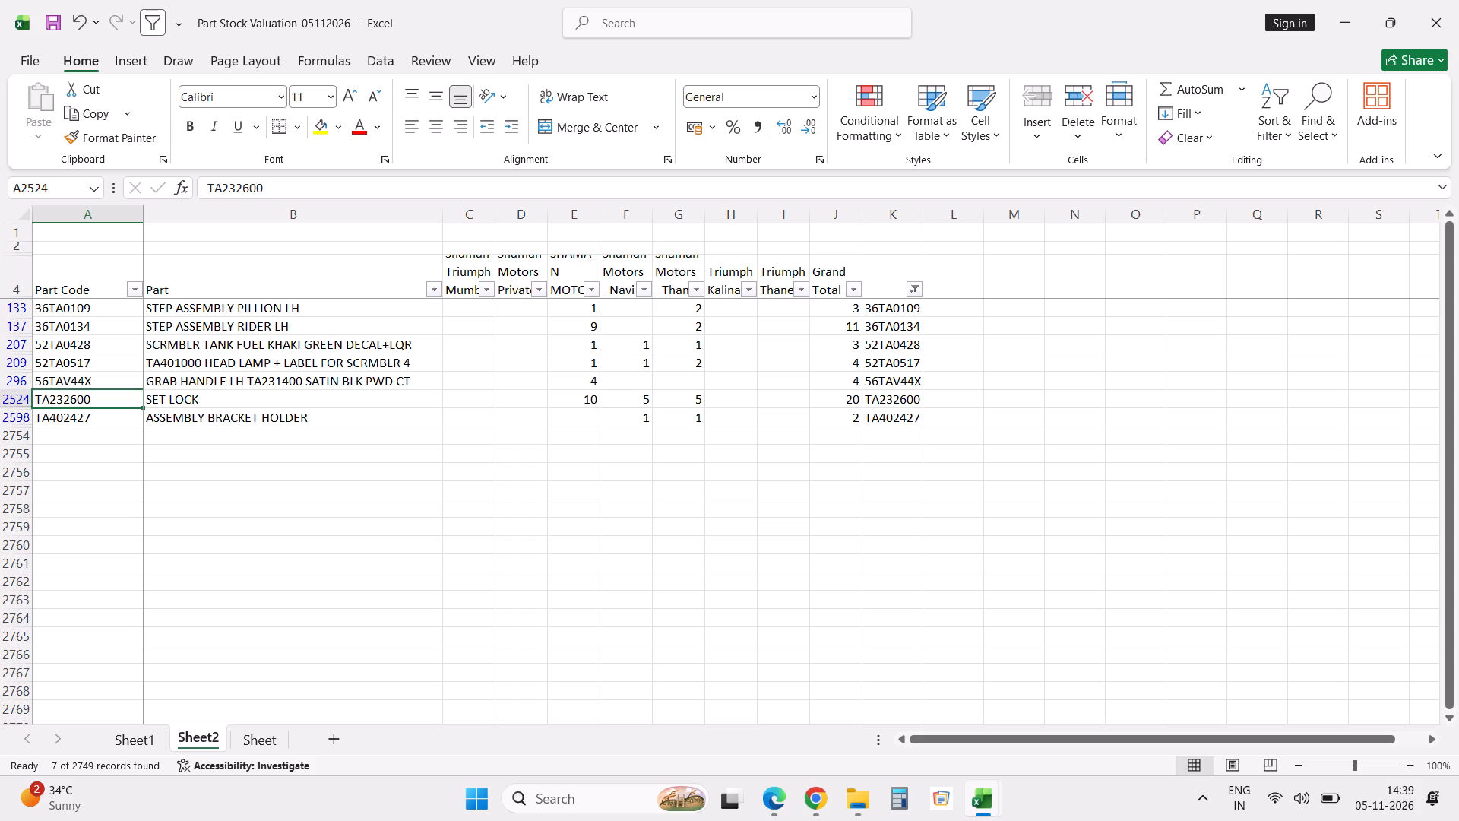
# Switch to Part Purchase Order Statement-05112026, remove the existing Part filter and re-enable unfiltered column filters on the header row.
pyautogui.hotkey('alt', 'Tab')
pyautogui.hotkey('alt', 'Tab')
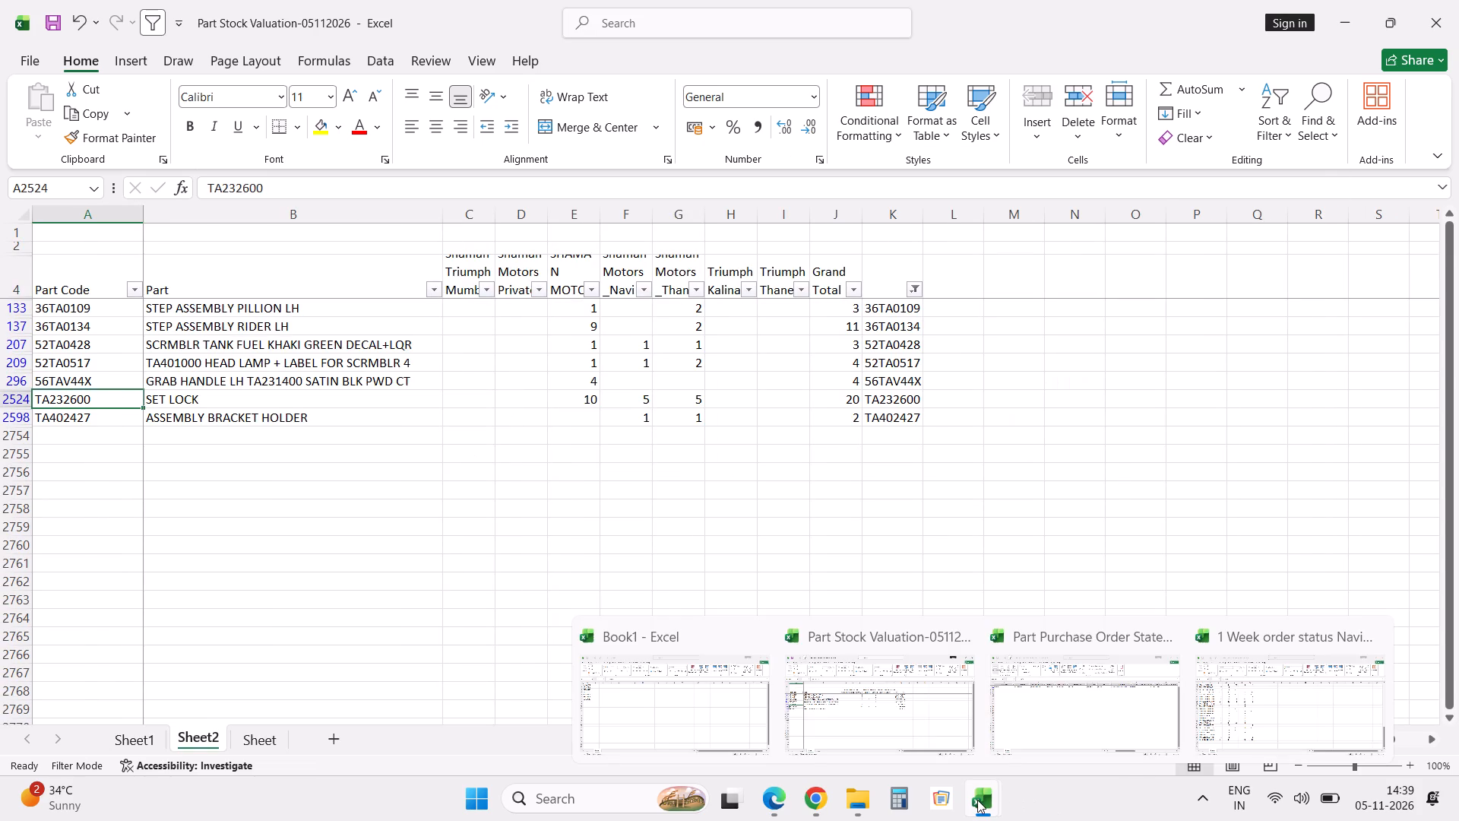
pyautogui.click(1083, 706)
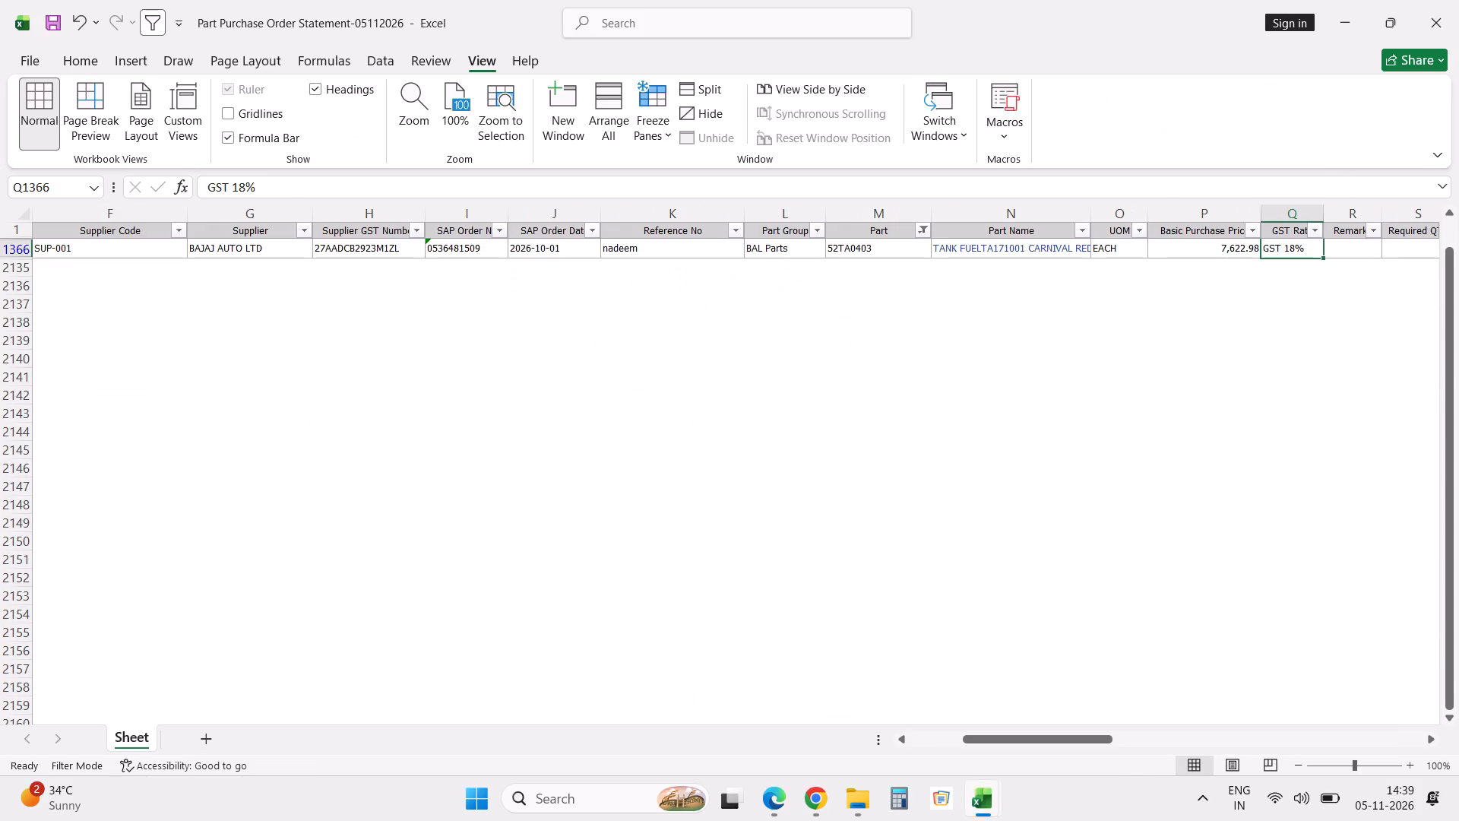
pyautogui.write('dff')
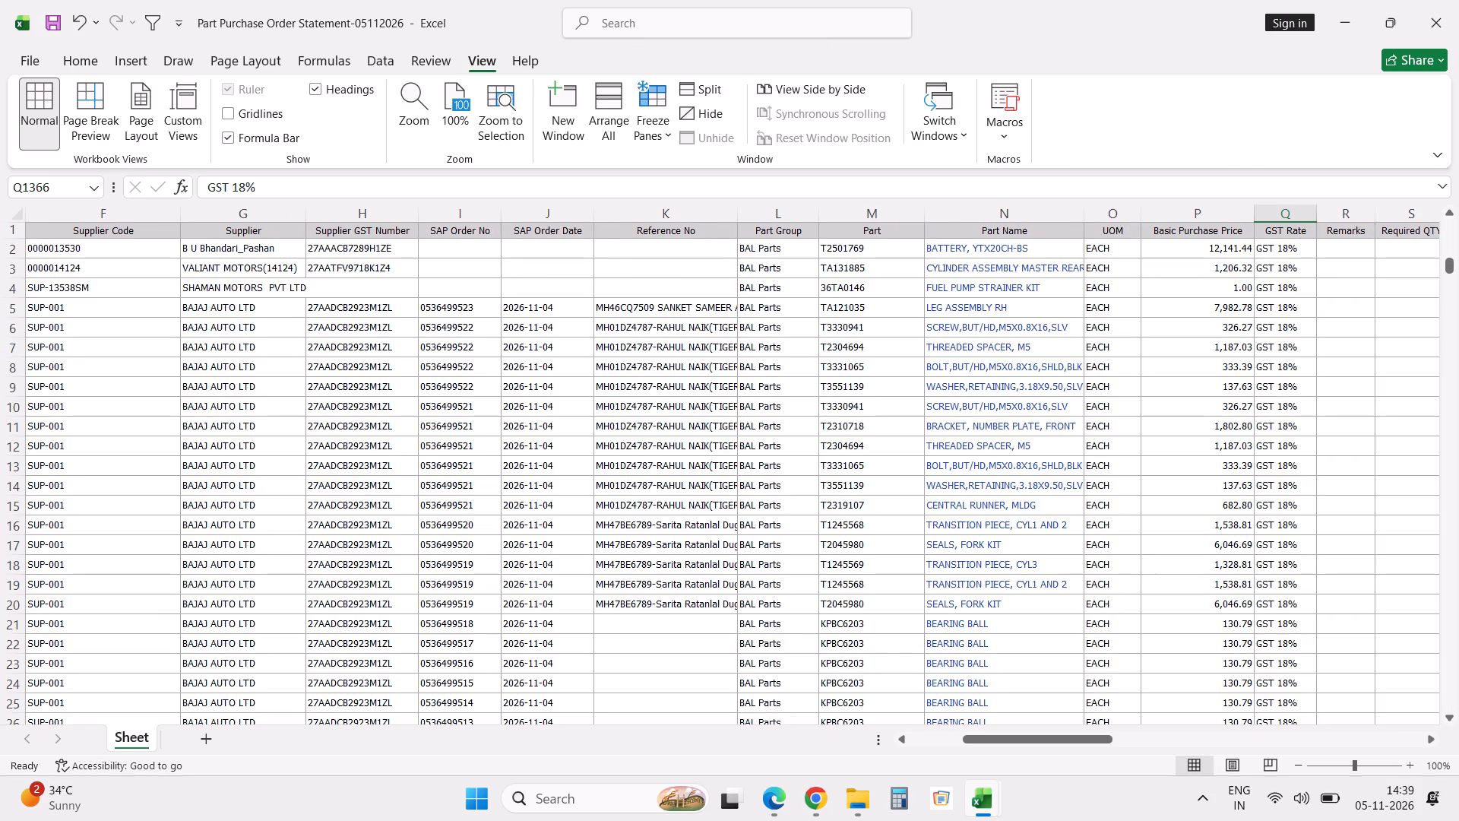
pyautogui.click(109, 232)
pyautogui.write('dff')
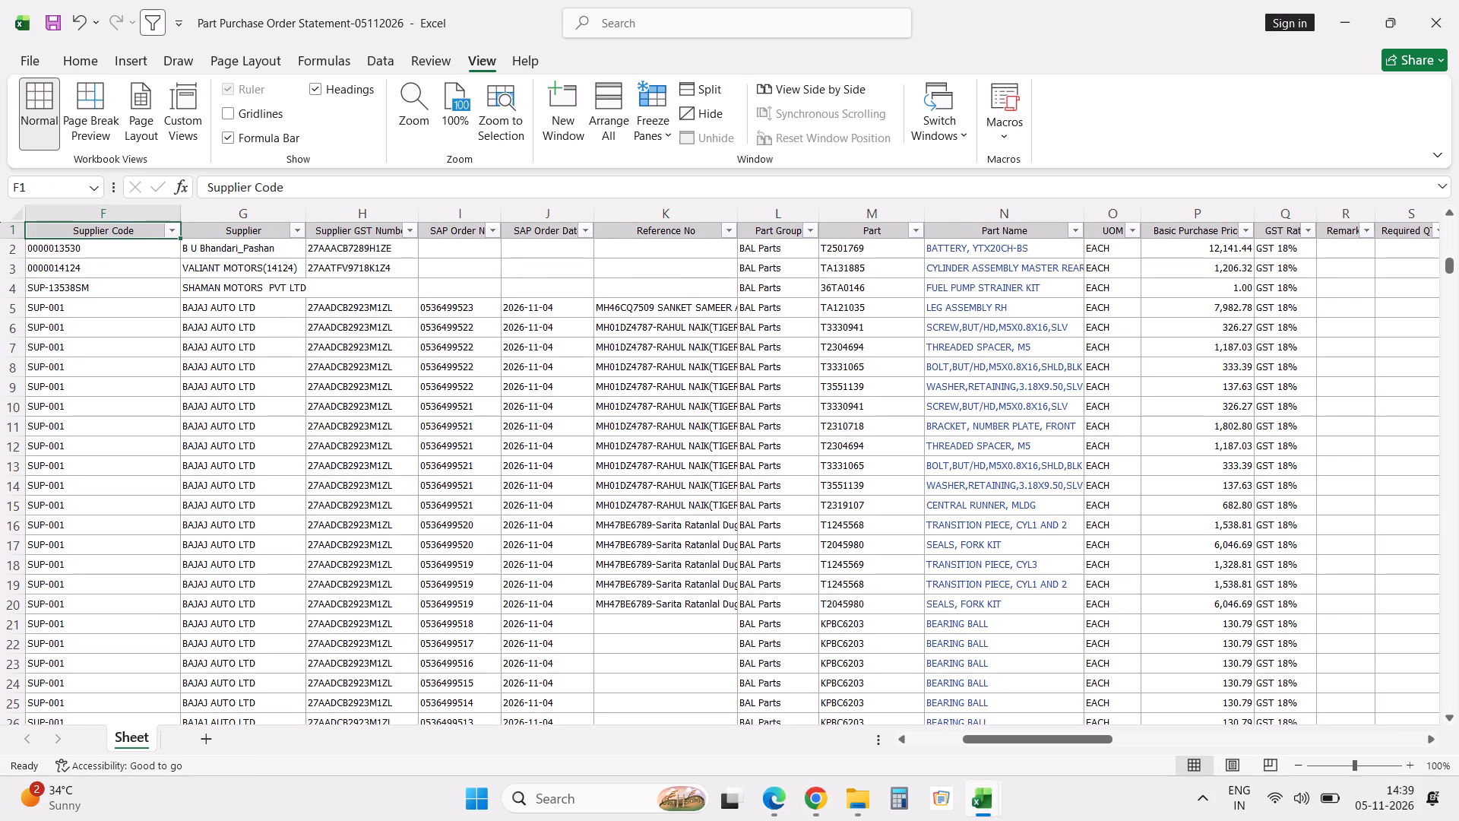
pyautogui.hotkey('ctrl', 'Left')
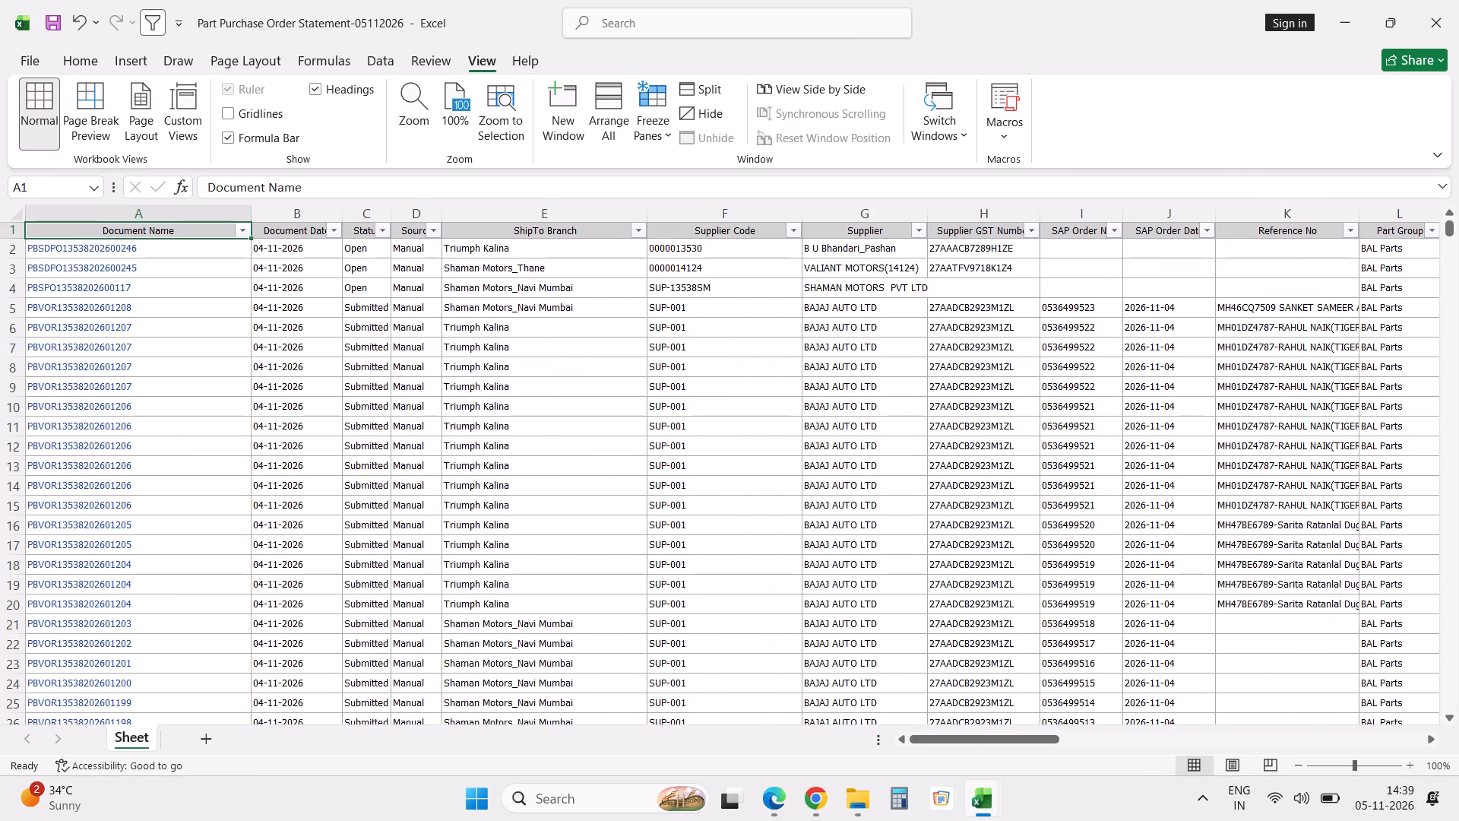
pyautogui.click(334, 236)
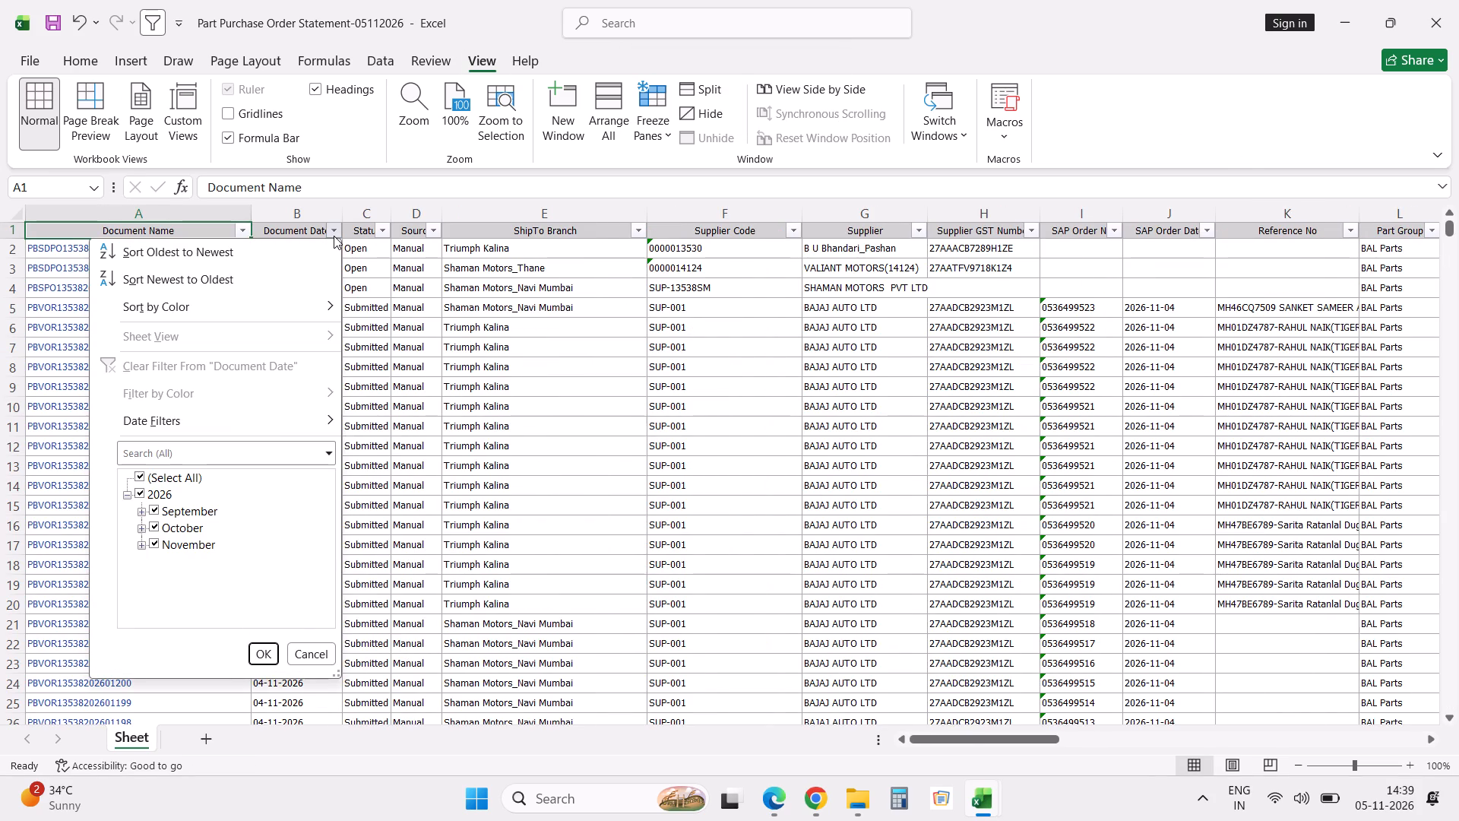
pyautogui.click(584, 484)
# Copy part code TA402427 from the stock summary and search the purchase order statement for its order rows.
pyautogui.hotkey('alt', 'Tab')
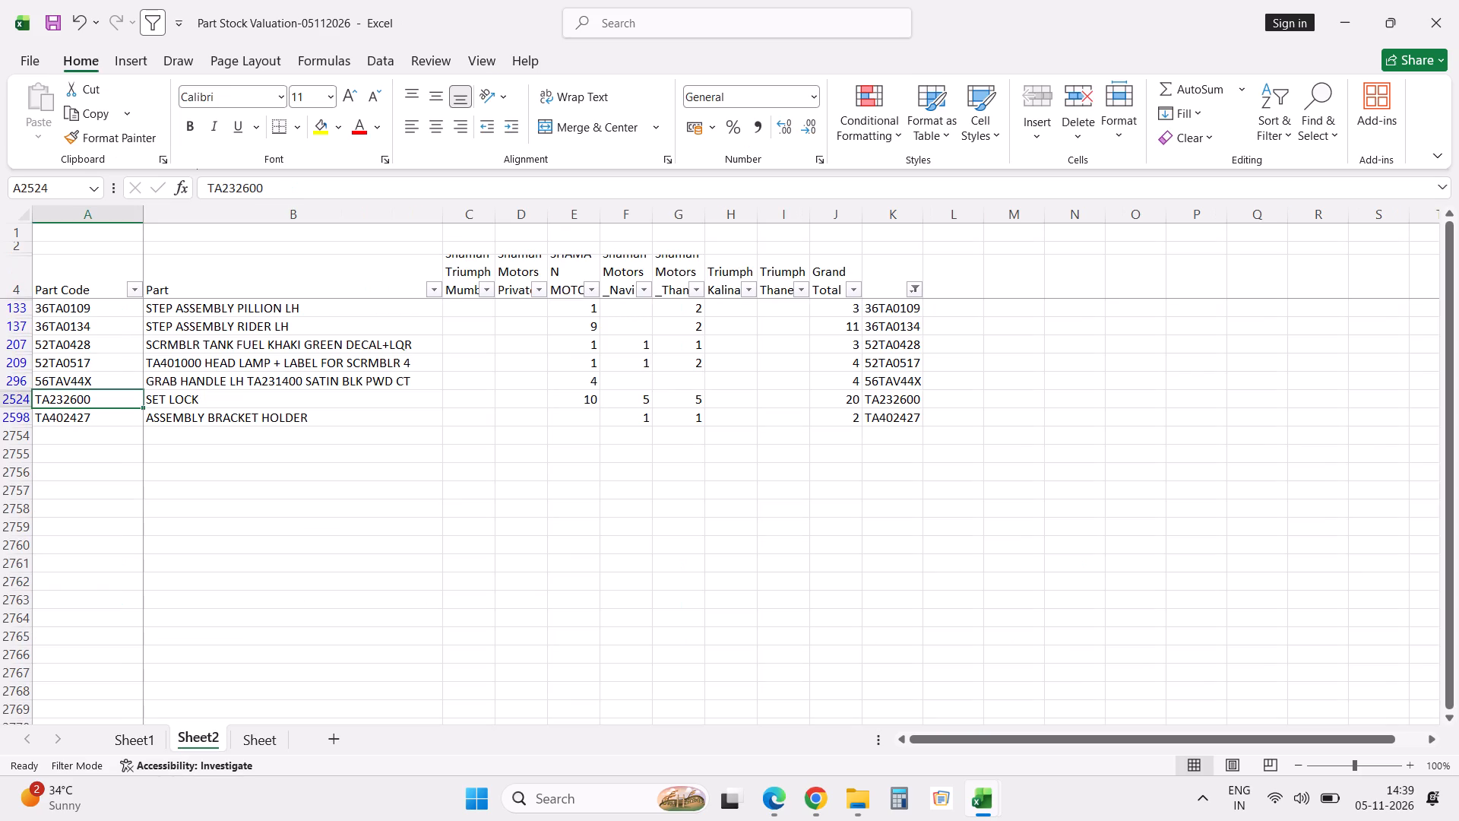
pyautogui.click(119, 420)
pyautogui.hotkey('ctrl', 'c')
pyautogui.hotkey('alt', 'Tab')
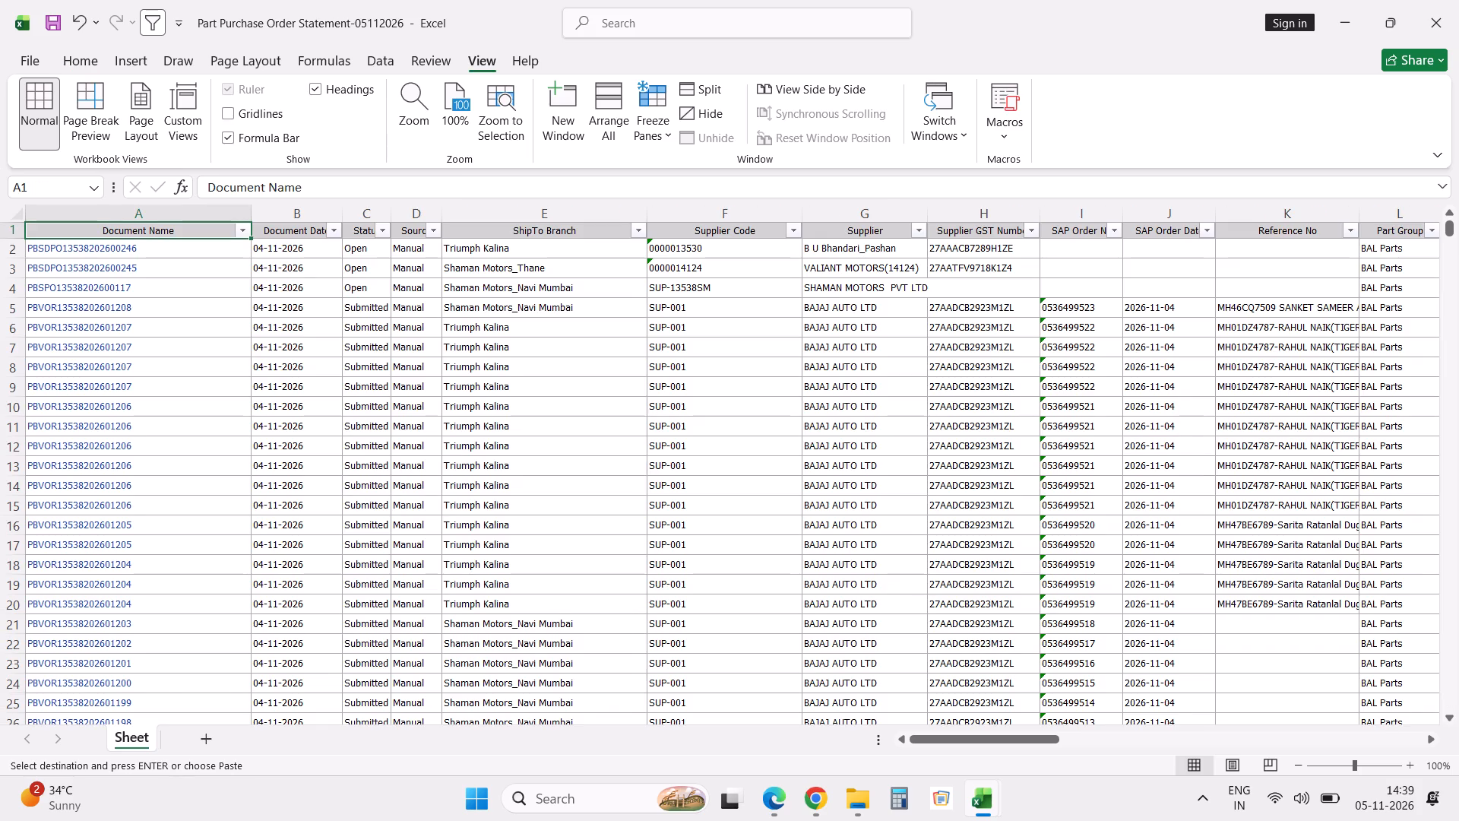
pyautogui.hotkey('ctrl', 'f')
pyautogui.hotkey('ctrl', 'v')
pyautogui.press('Return')
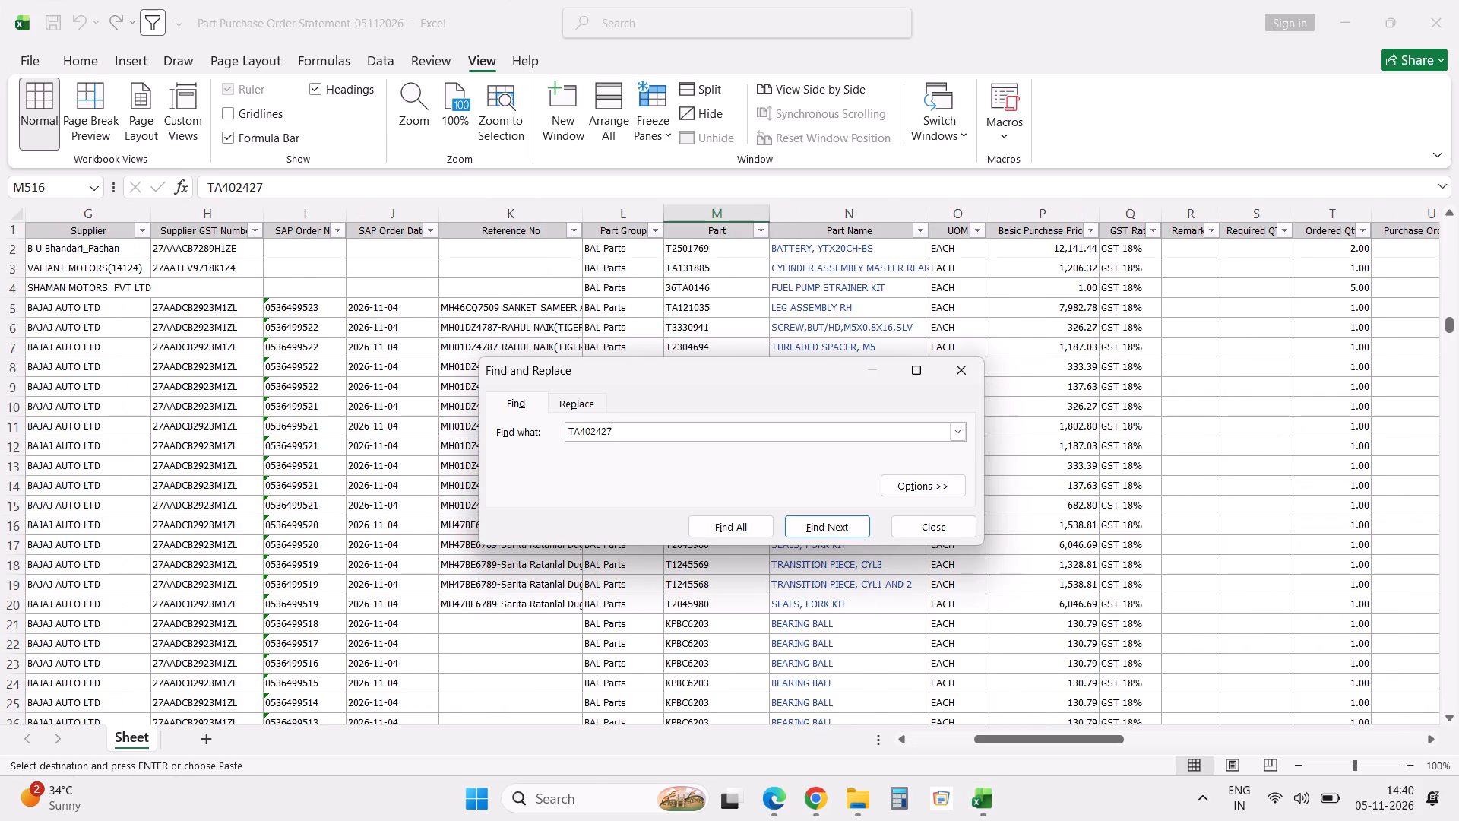
pyautogui.press('Return')
pyautogui.press('Return')
pyautogui.press('Return')
pyautogui.press('Escape')
# Examine the order columns of the TA402427 row from the part name across to the undispatched value.
pyautogui.press('Right')
pyautogui.press('Right')
pyautogui.press('Right')
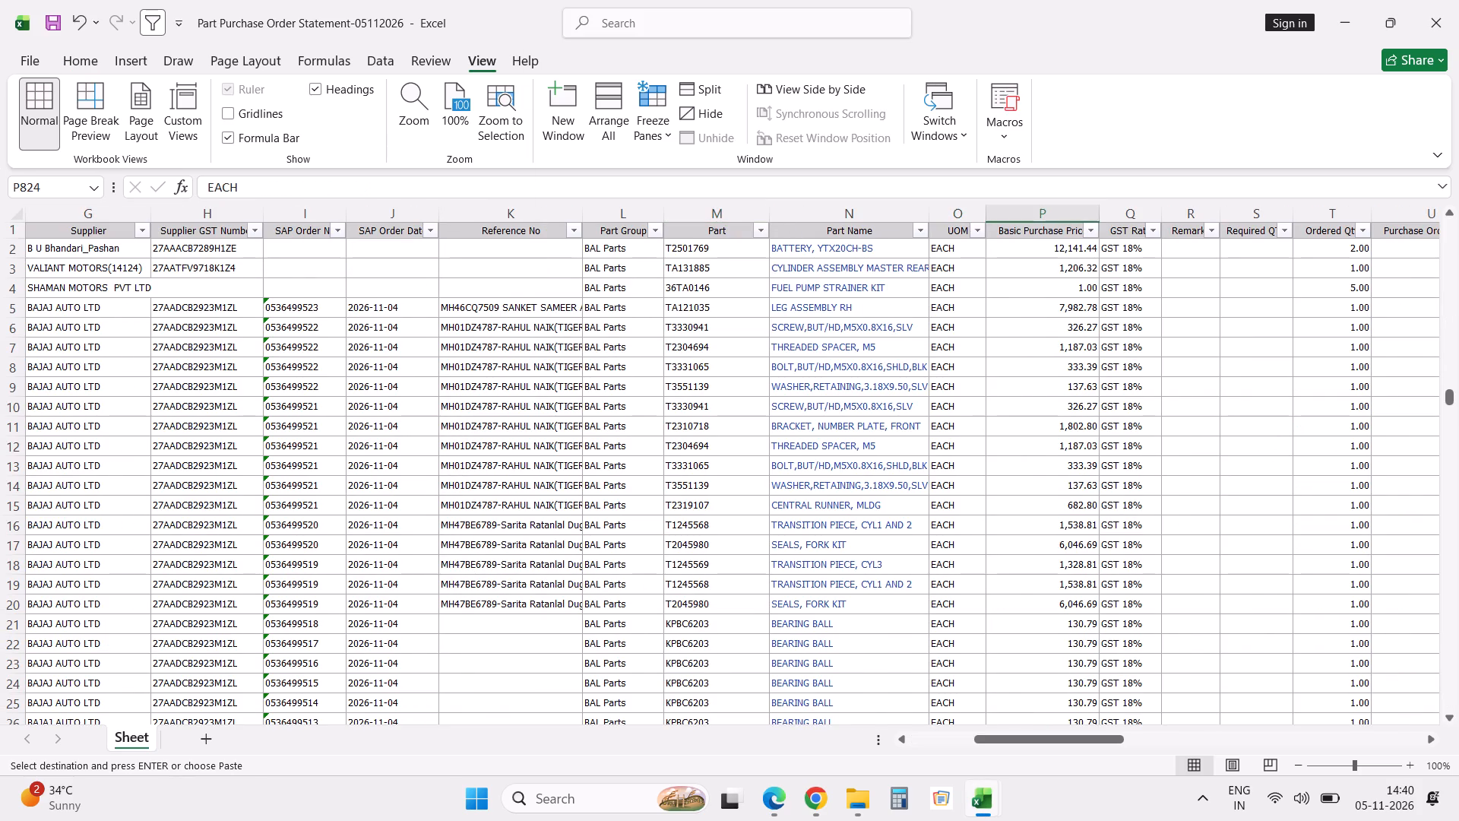
pyautogui.press('Right')
pyautogui.press('Right')
pyautogui.press('Right')
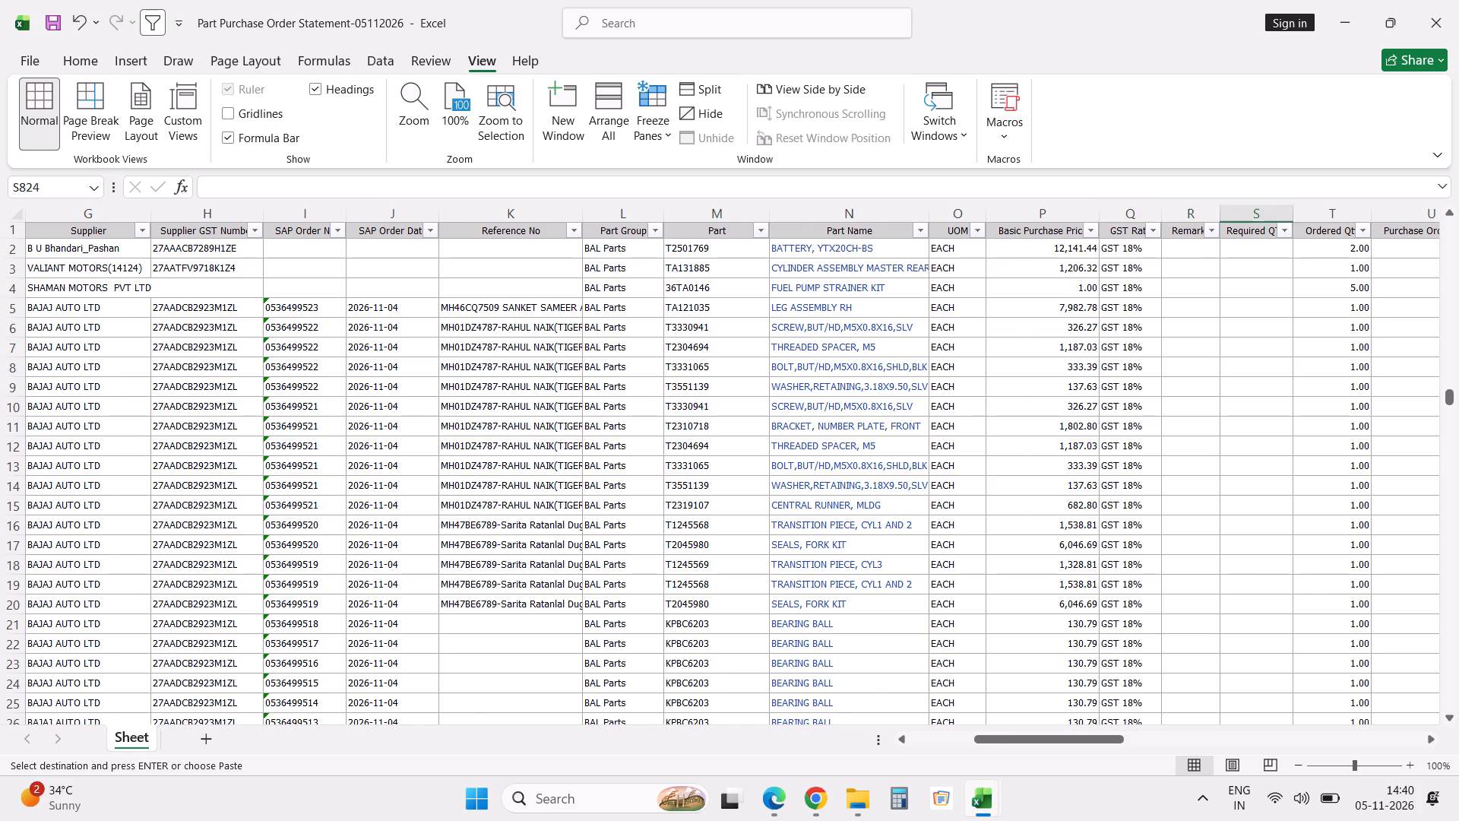
pyautogui.press('Right')
pyautogui.press('Right')
pyautogui.press('Right')
pyautogui.press('Right')
pyautogui.press('Right')
pyautogui.press('Right')
pyautogui.press('Right')
pyautogui.press('Right')
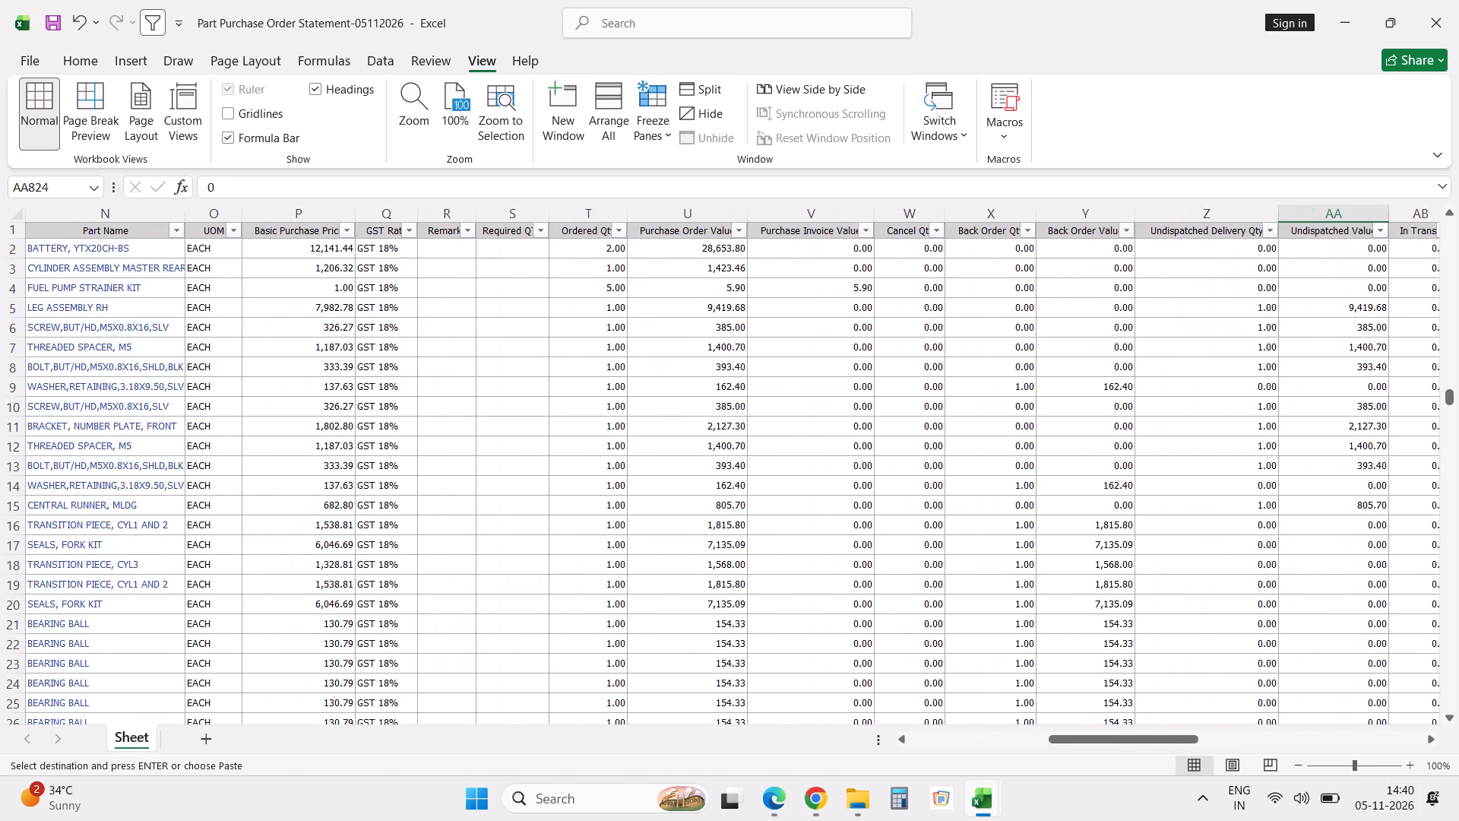
# Unfreeze the panes in the purchase order statement.
pyautogui.hotkey('alt', 'w')
pyautogui.write('ff')
# Find the next TA402427 order row and check its reference number.
pyautogui.hotkey('ctrl', 'f')
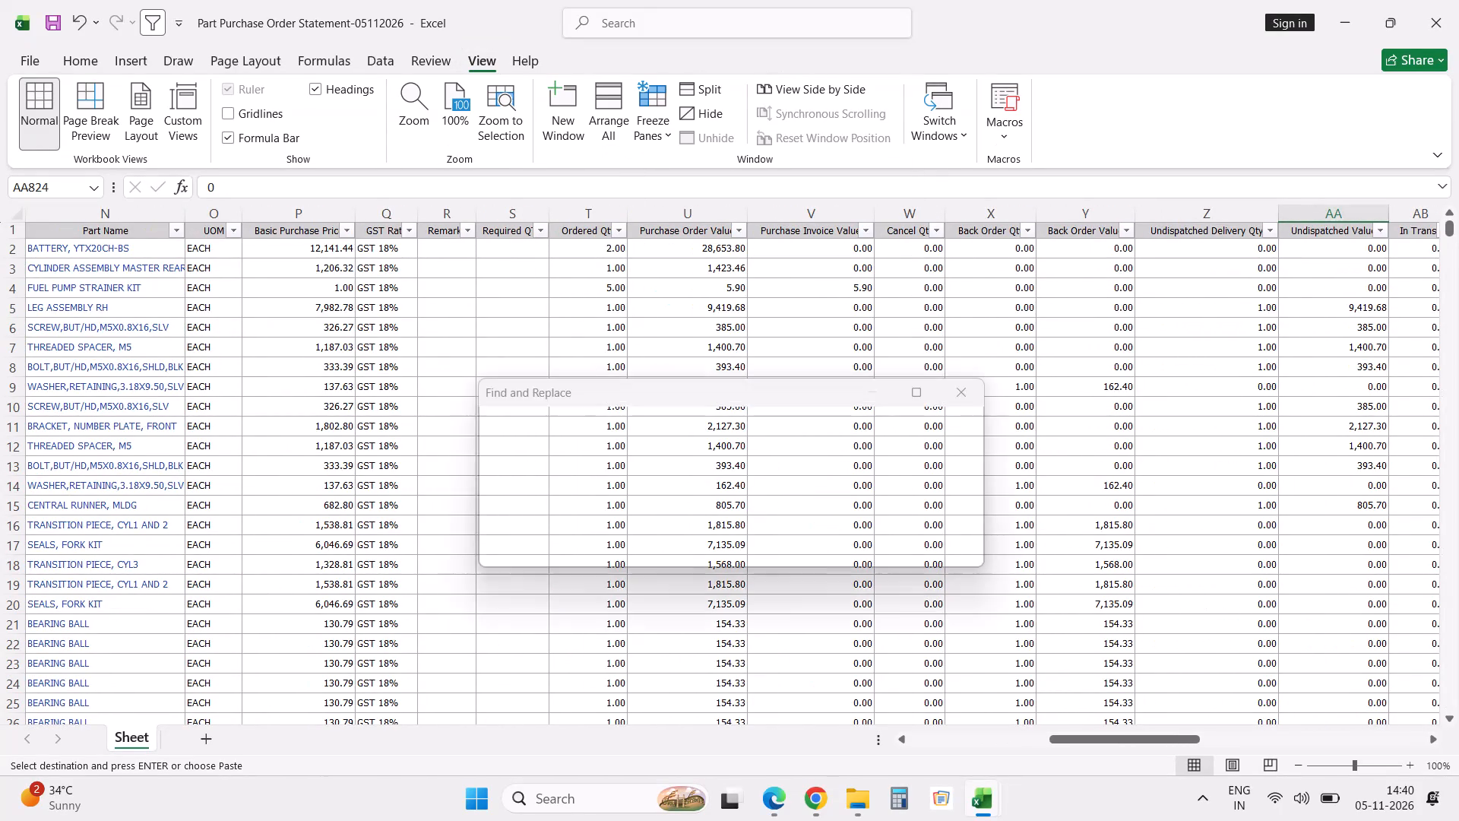
pyautogui.press('Return')
pyautogui.press('Escape')
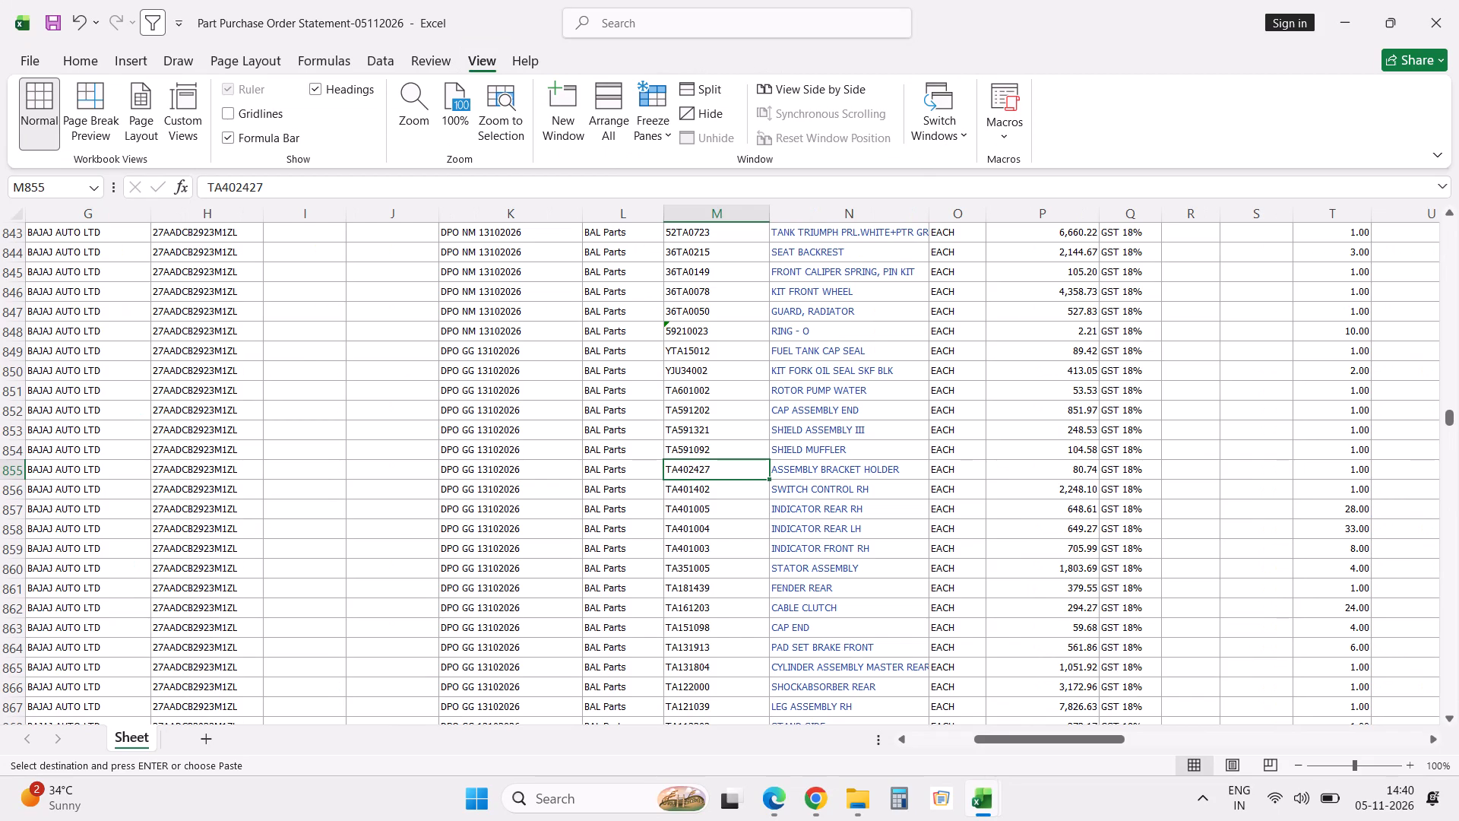
pyautogui.press('Left')
pyautogui.press('Left')
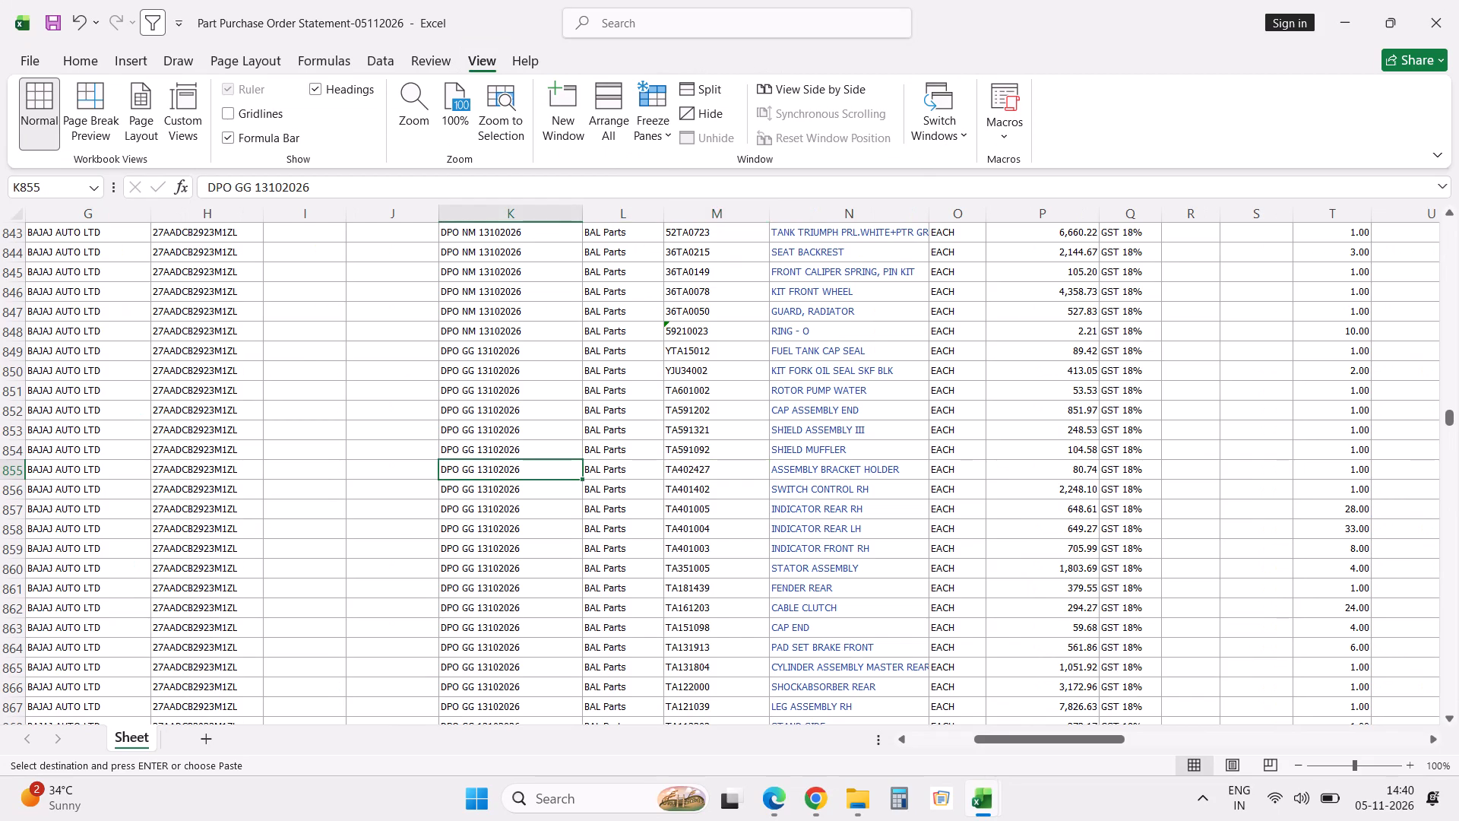
# Copy part code 52TA0428 from the stock summary and search the purchase order statement for its order rows.
pyautogui.hotkey('alt', 'Tab')
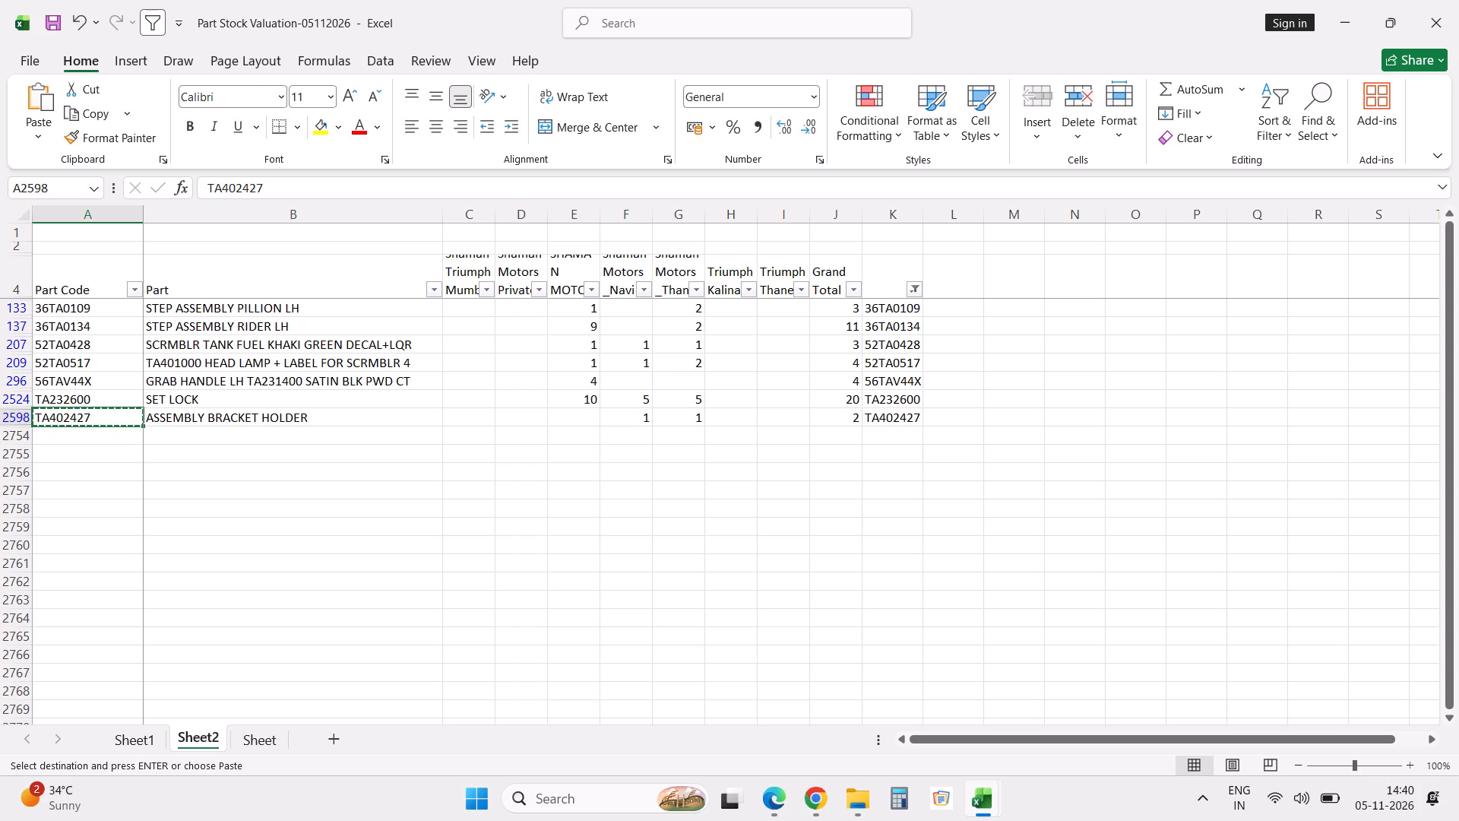
pyautogui.click(100, 340)
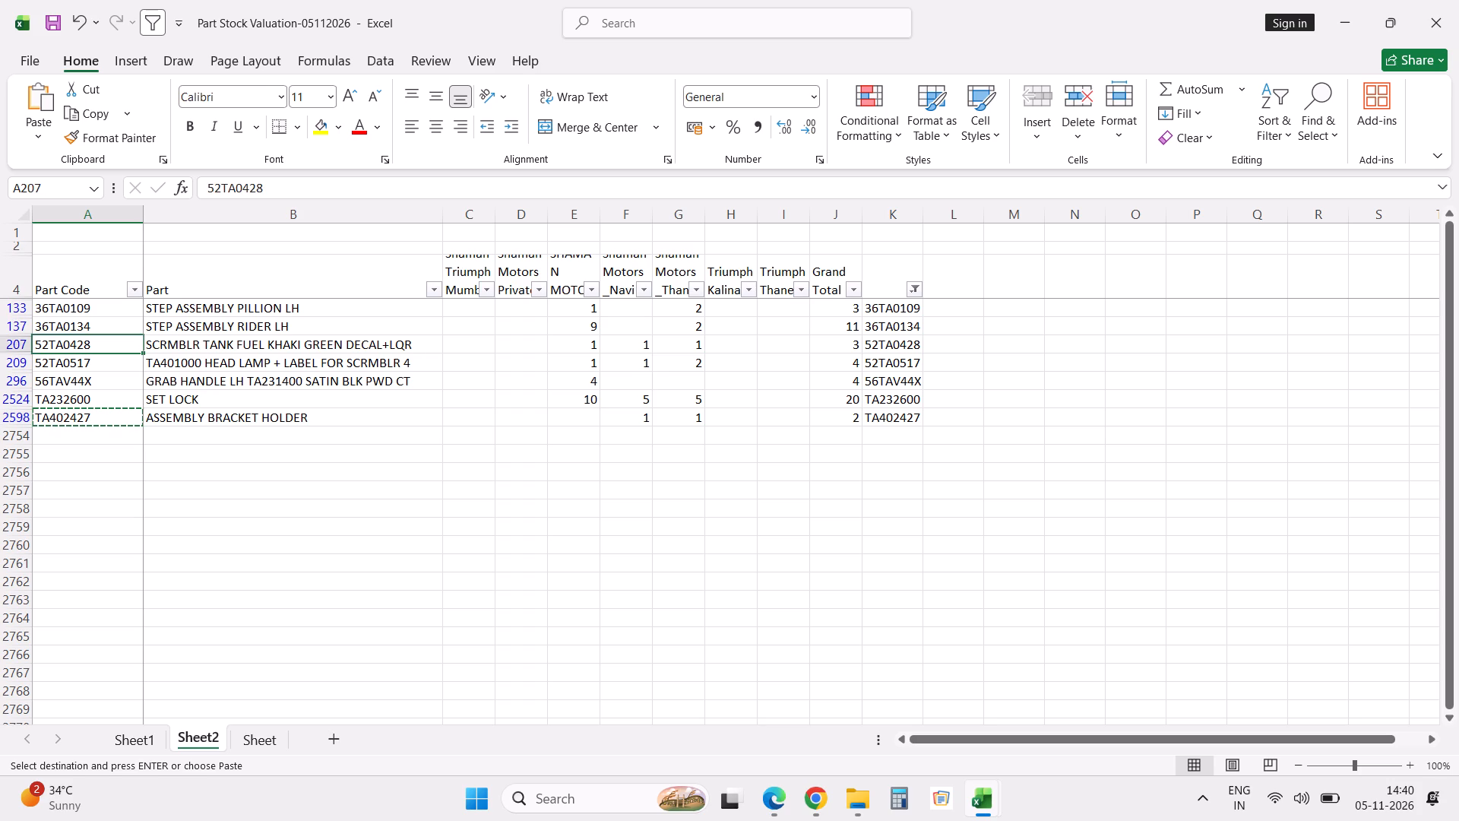
pyautogui.hotkey('ctrl', 'c')
pyautogui.hotkey('alt', 'Tab')
pyautogui.hotkey('ctrl', 'f')
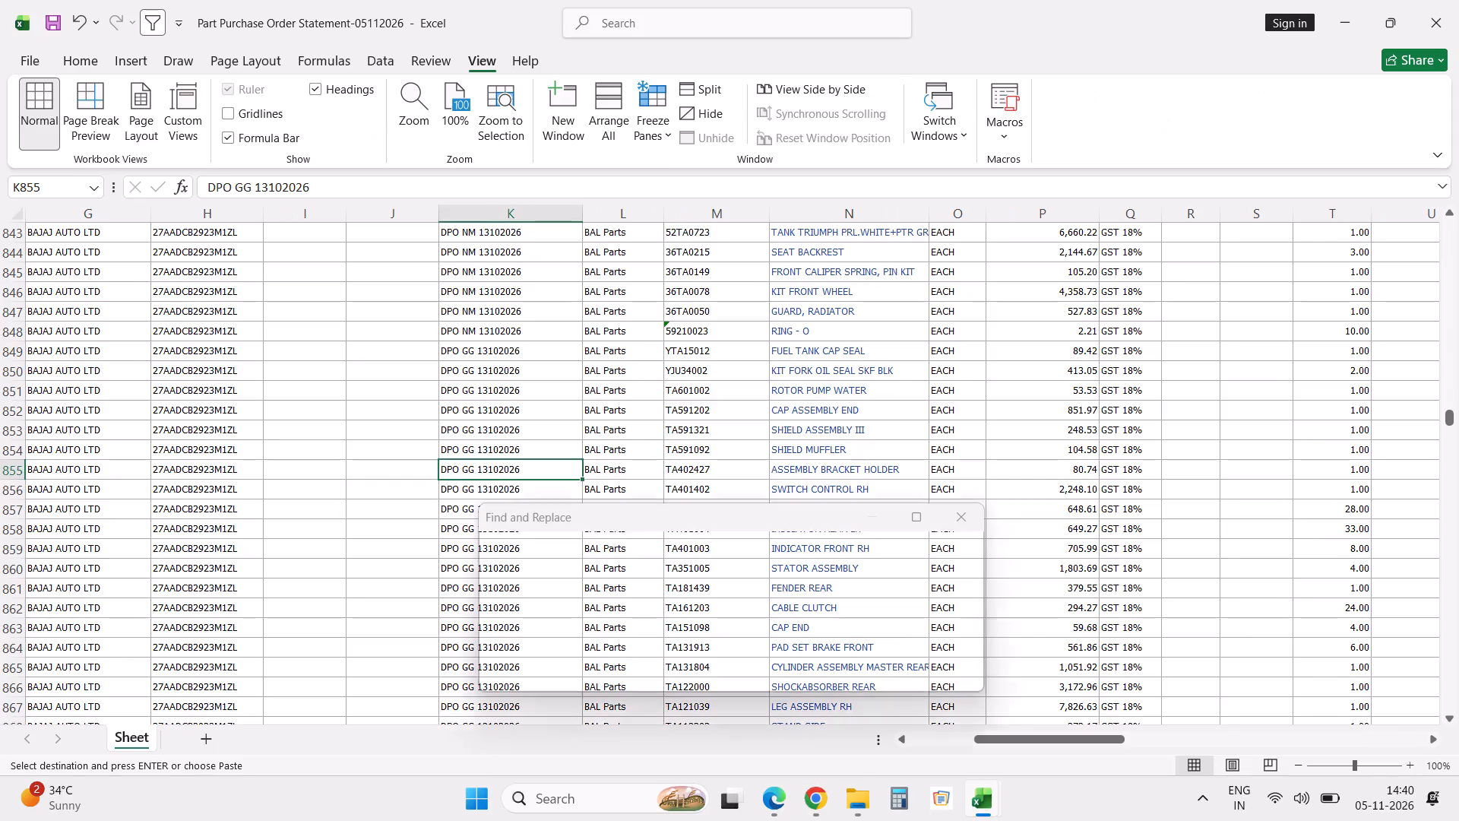
pyautogui.hotkey('ctrl', 'v')
pyautogui.press('Return')
pyautogui.press('Return')
pyautogui.press('Return')
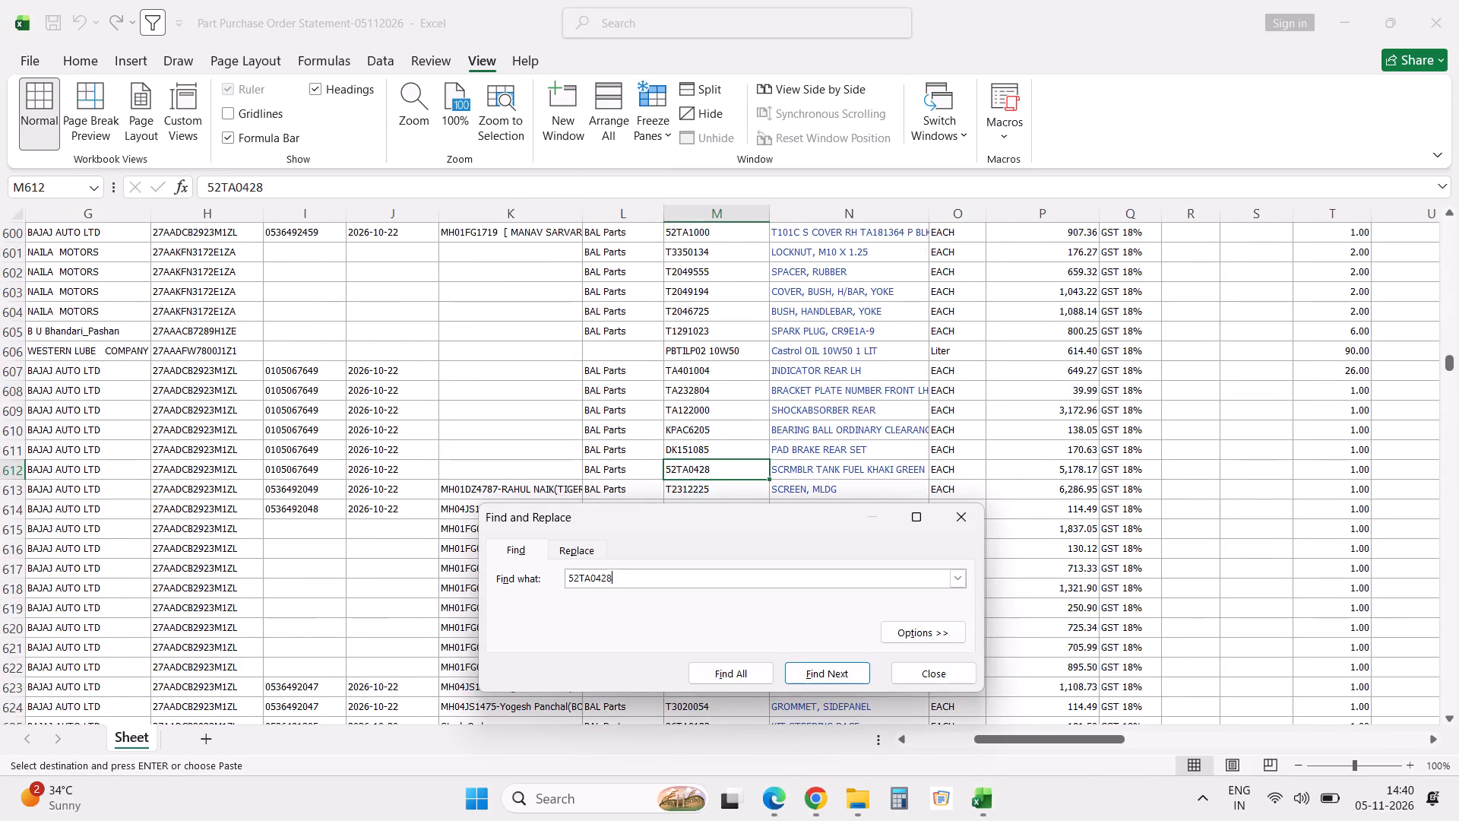
pyautogui.press('Return')
pyautogui.press('Return')
pyautogui.press('Return')
pyautogui.press('Return')
pyautogui.press('Escape')
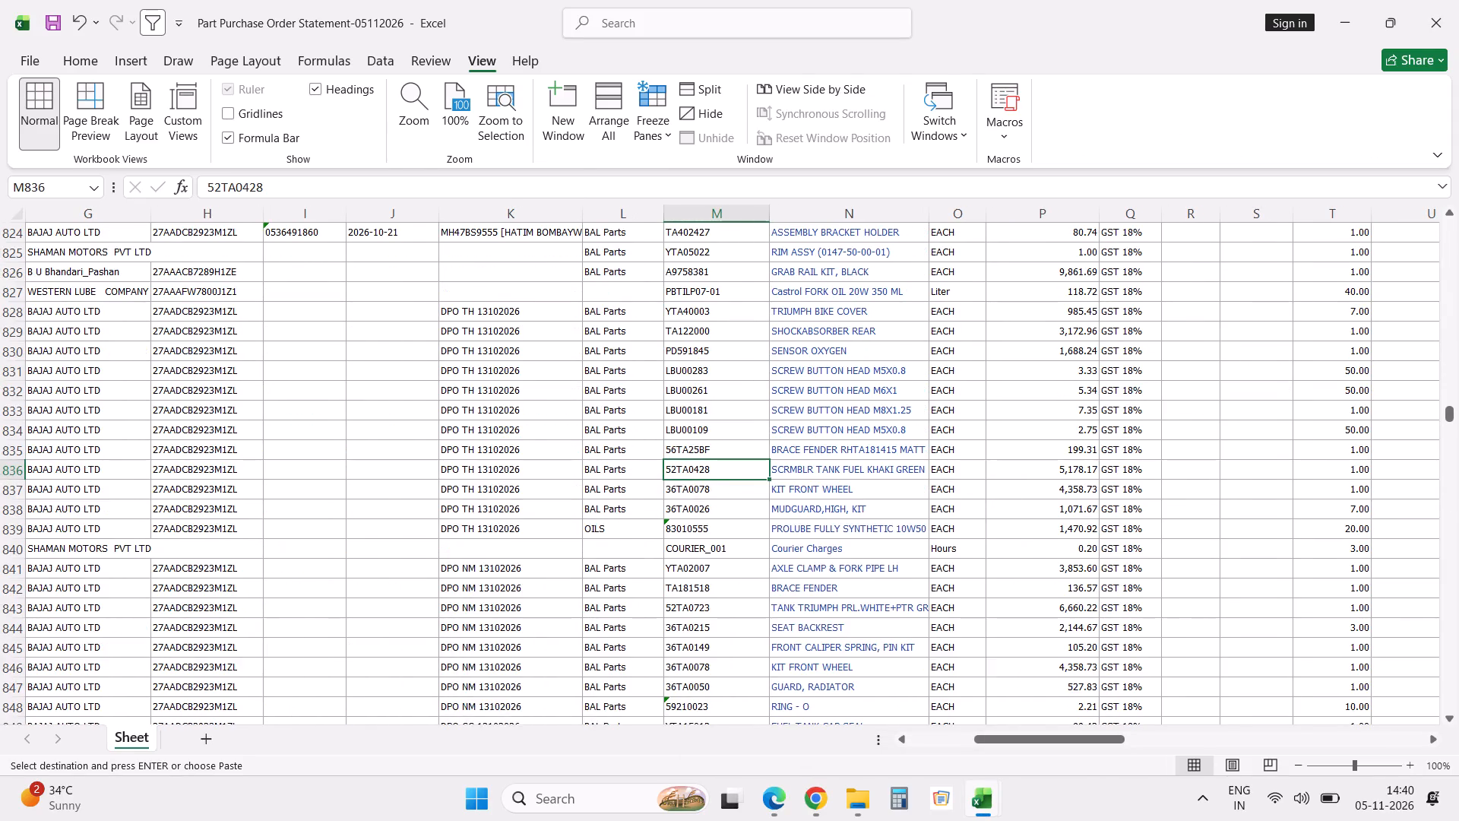
# Filter the Part column of the purchase order statement by 52TA0428.
pyautogui.hotkey('ctrl', 'Up')
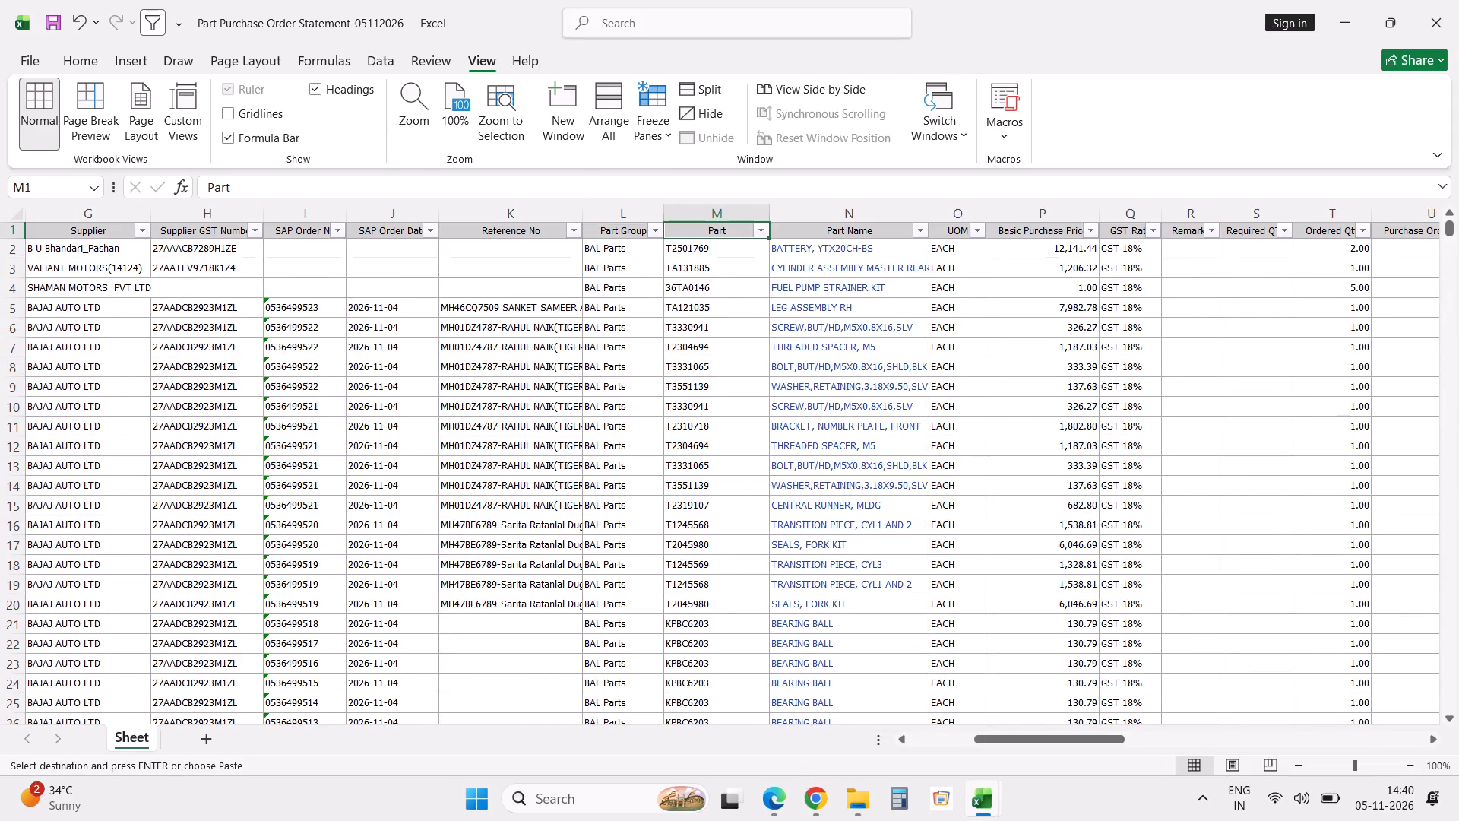
pyautogui.click(764, 237)
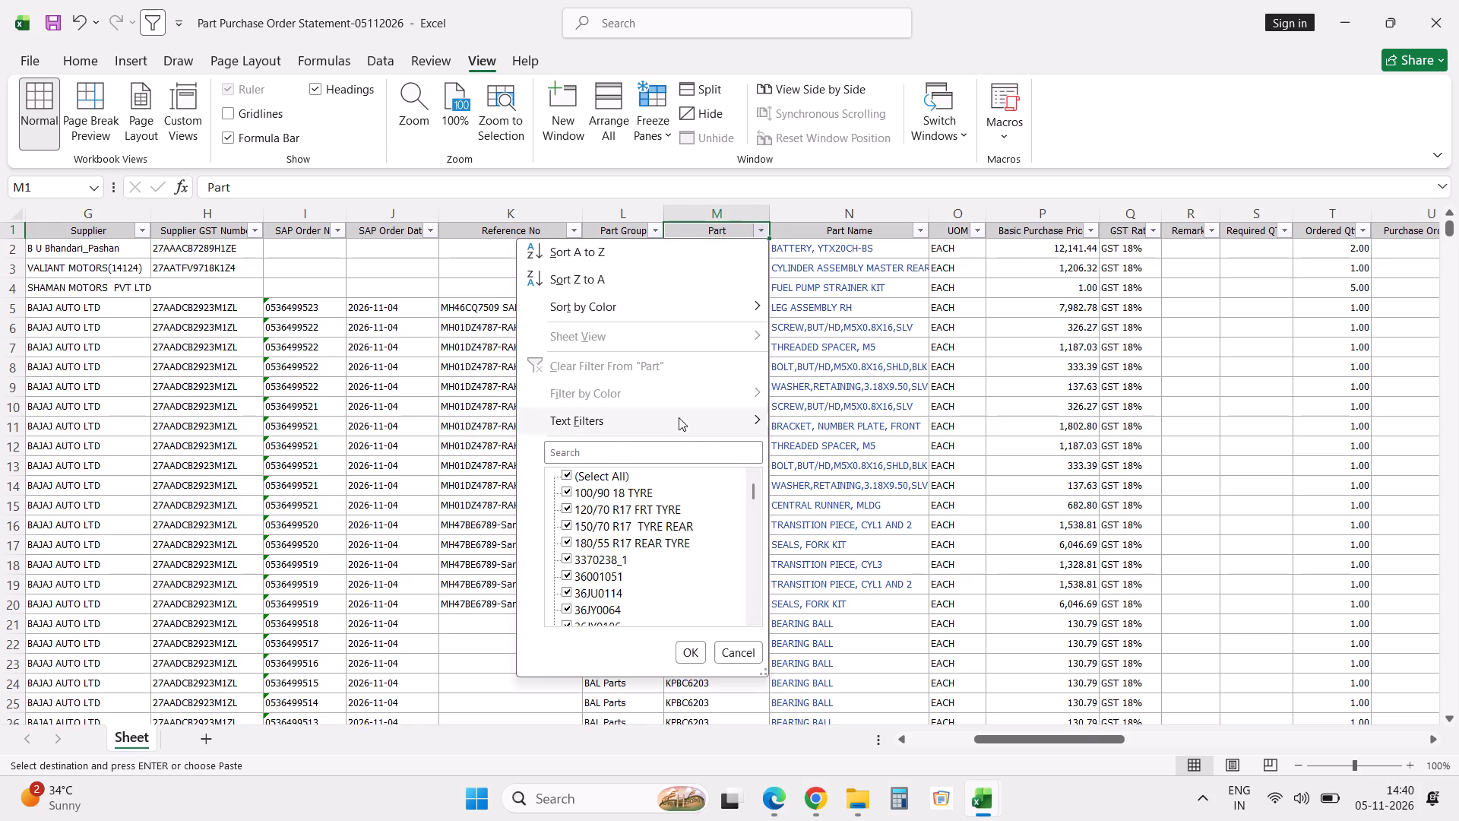
pyautogui.click(676, 453)
pyautogui.hotkey('ctrl', 'v')
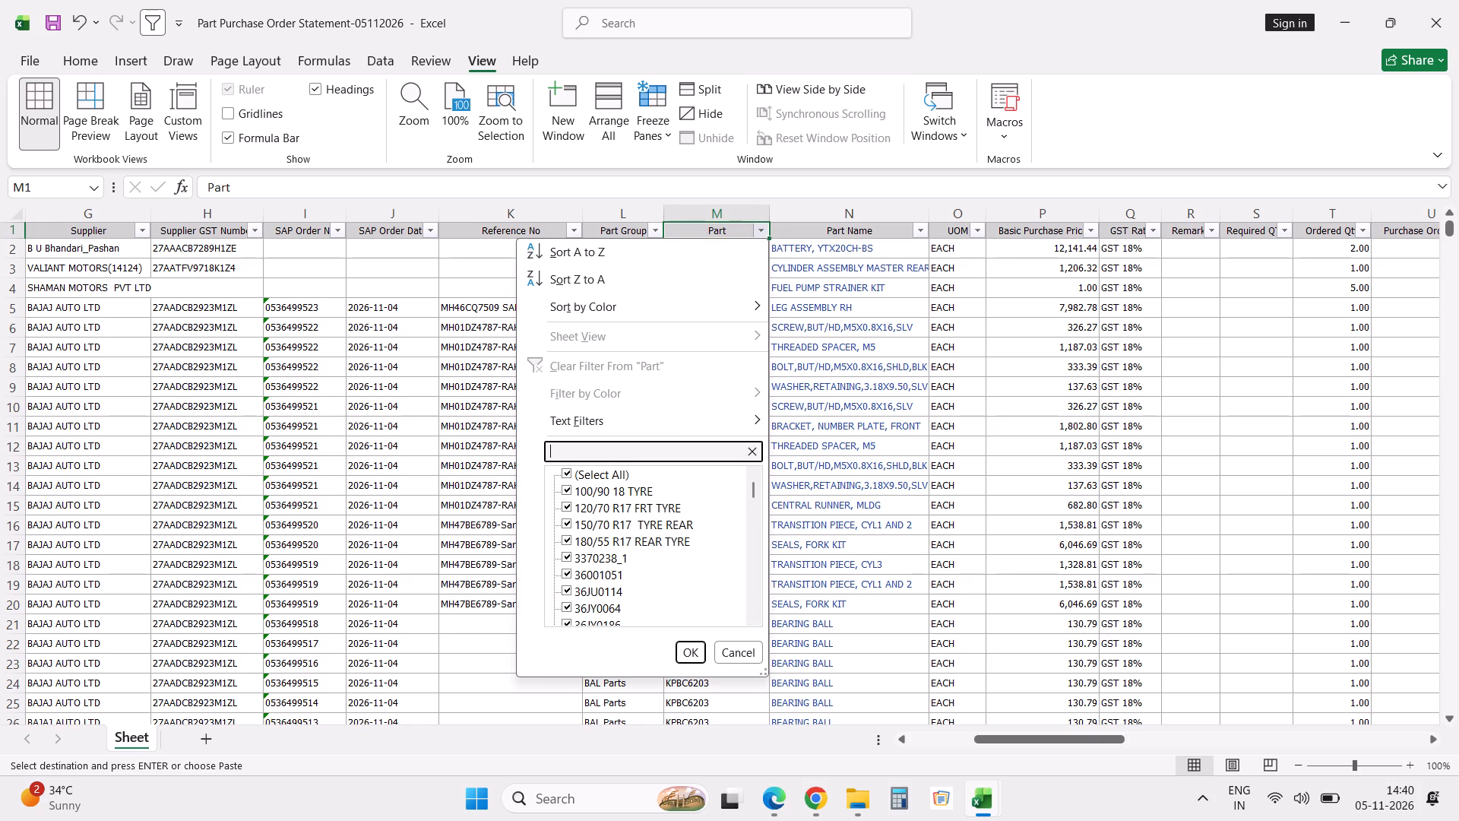
pyautogui.press('Return')
pyautogui.press('Down')
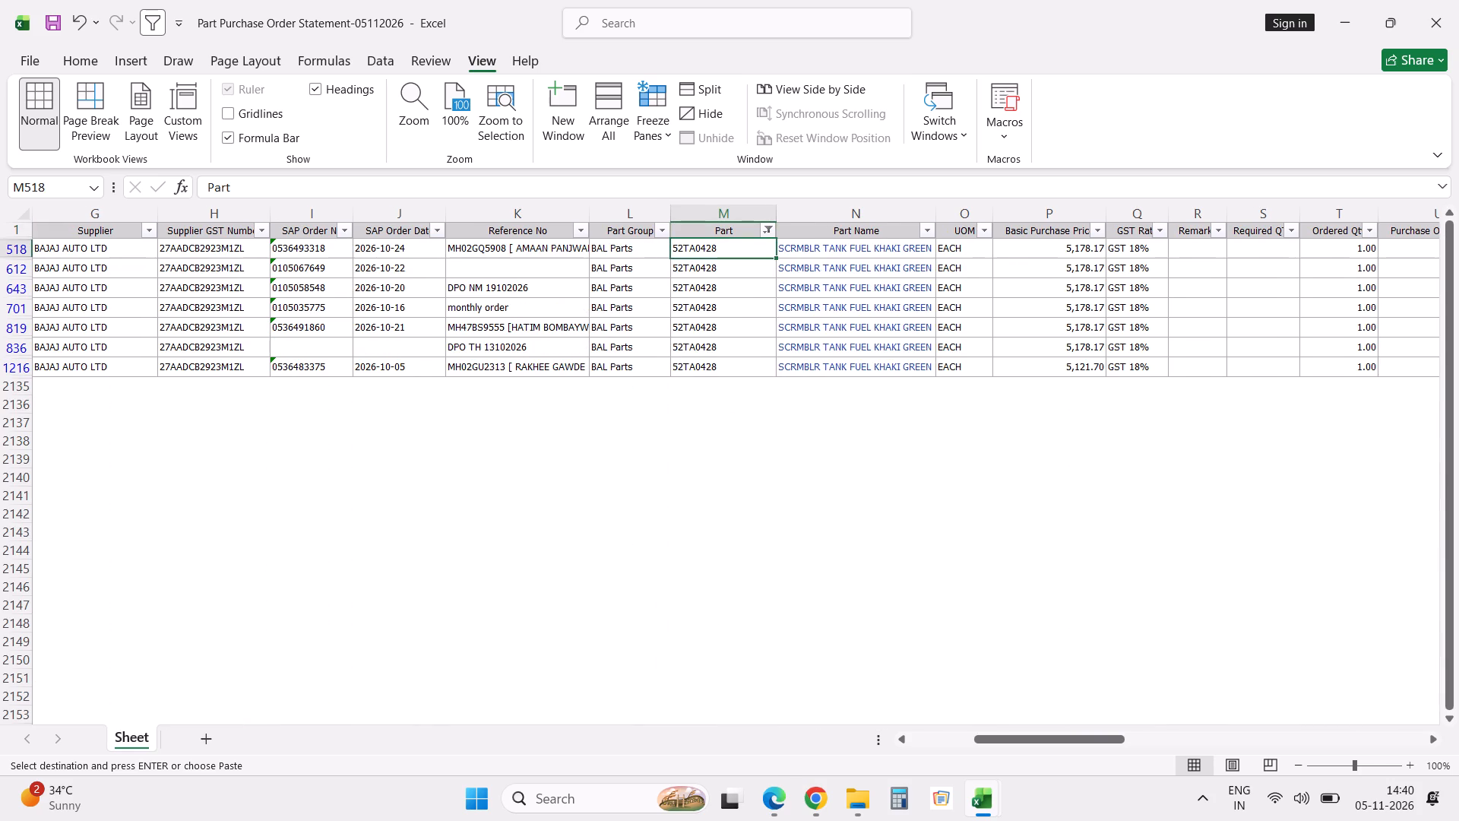
# Examine the 52TA0428 orders' quantities, GRN, branch, status and document columns, and return to the Part Stock Valuation summary.
pyautogui.press('Down')
pyautogui.press('Down')
pyautogui.press('Down')
pyautogui.press('Right')
pyautogui.press('Right')
pyautogui.press('Right')
pyautogui.press('Right')
pyautogui.press('Right')
pyautogui.press('Right')
pyautogui.press('Right')
pyautogui.press('Right')
pyautogui.press('Right')
pyautogui.press('Right')
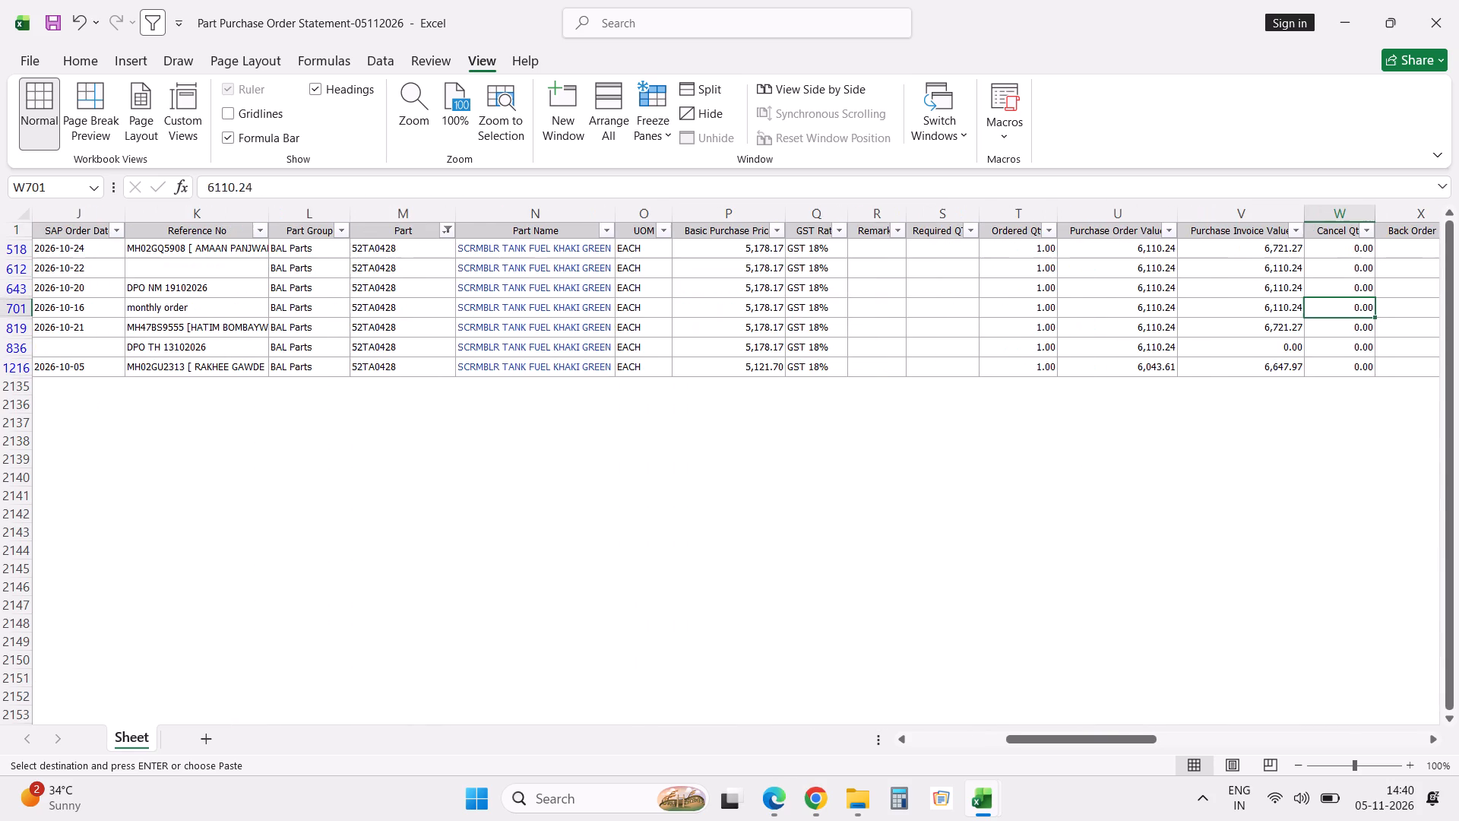
pyautogui.press('Right')
pyautogui.press('Right')
pyautogui.press('Right')
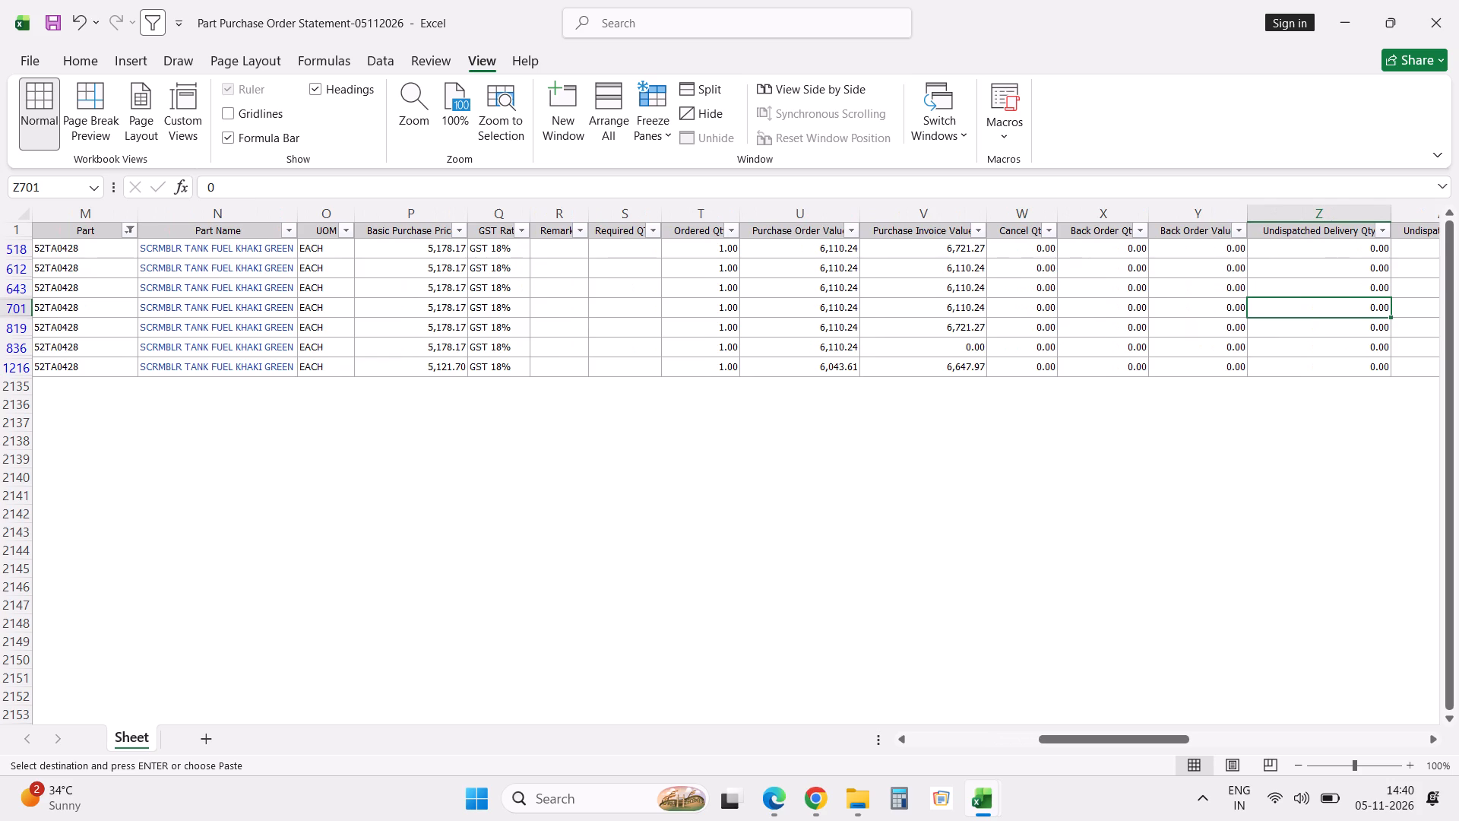
pyautogui.press('Right')
pyautogui.press('Right')
pyautogui.press('Right')
pyautogui.press('Right')
pyautogui.press('Right')
pyautogui.press('Right')
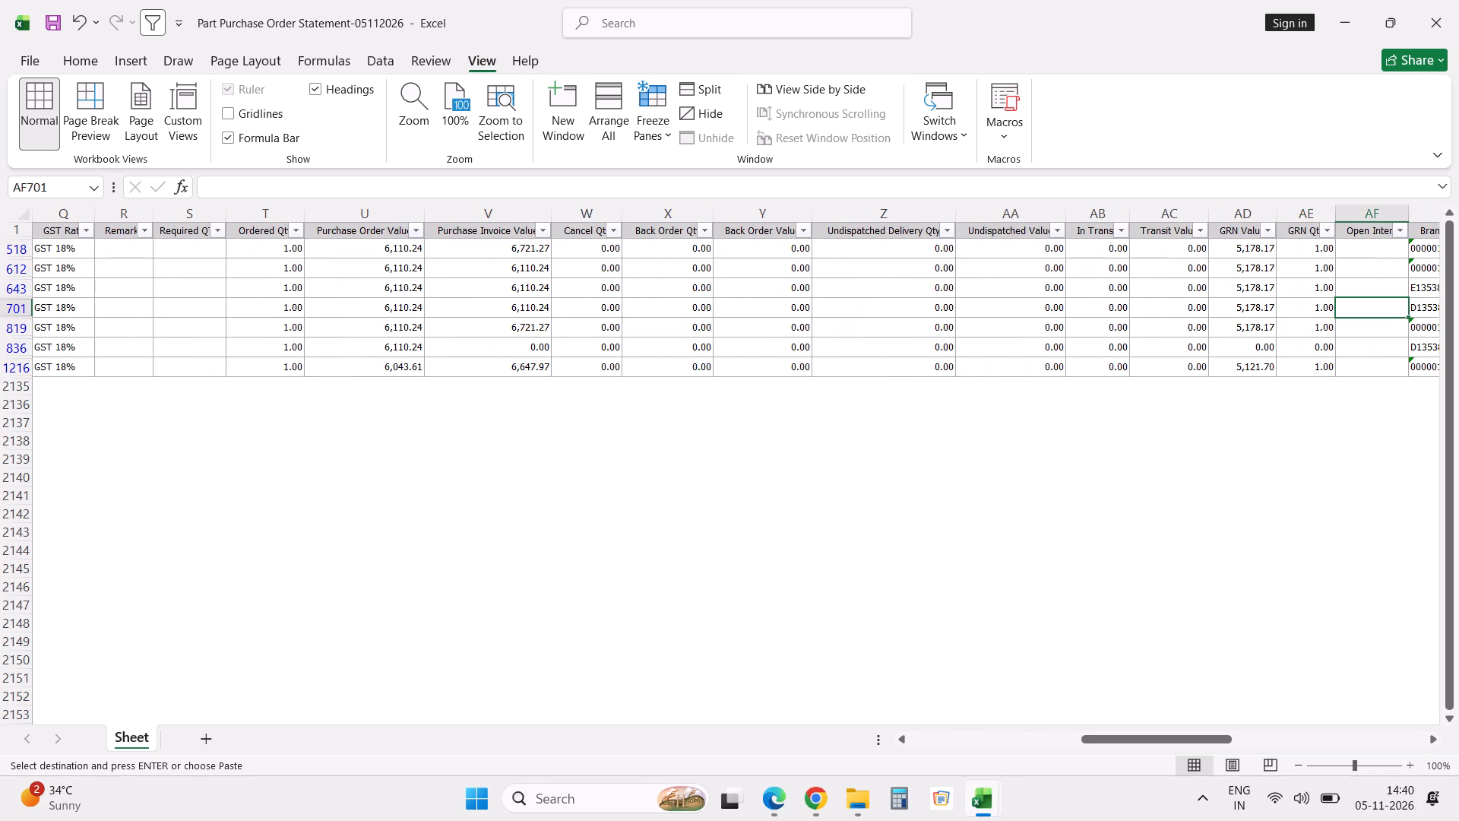
pyautogui.press('Down')
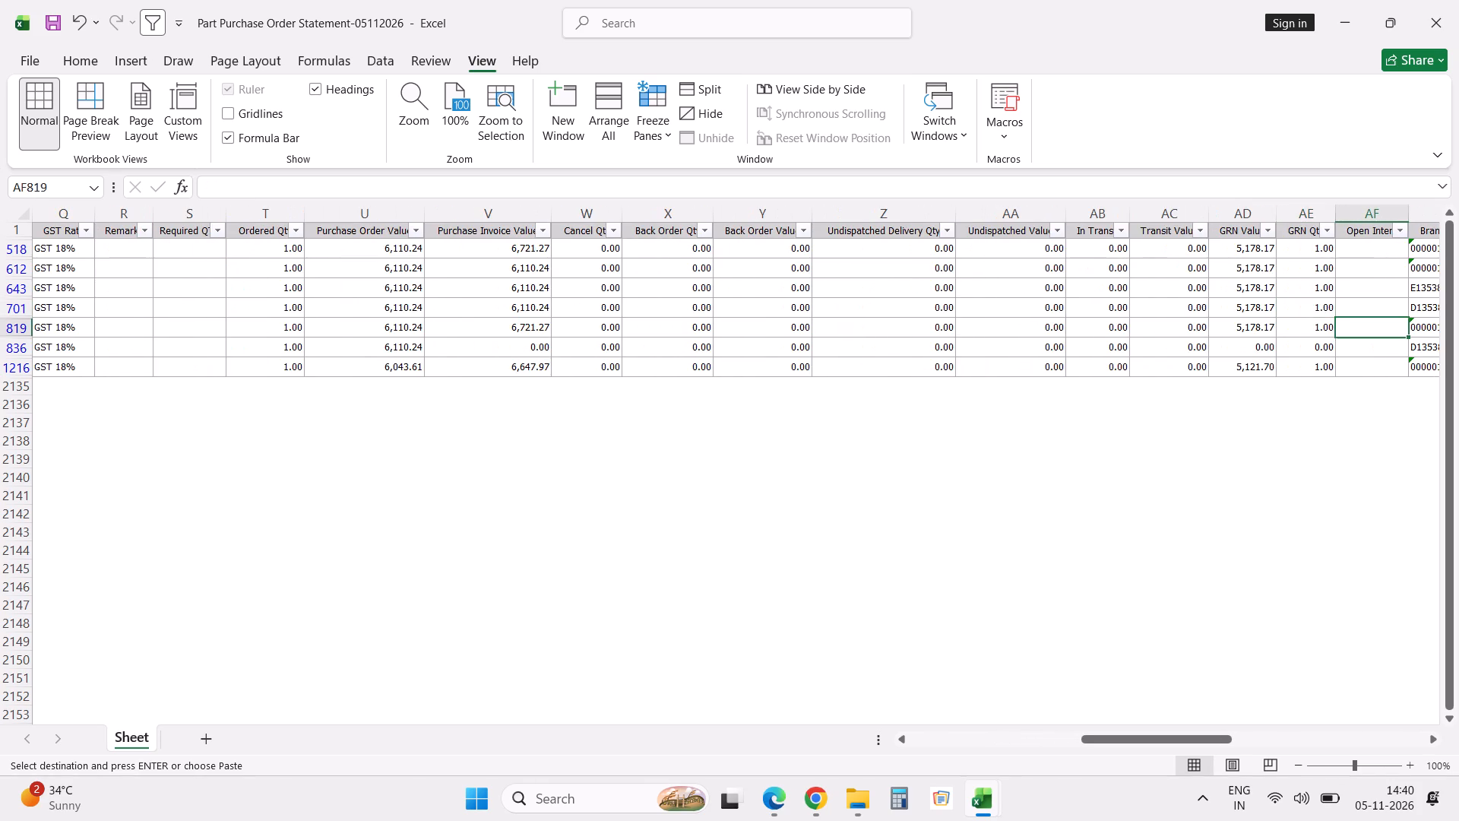
pyautogui.press('Down')
pyautogui.press('Left')
pyautogui.press('Left')
pyautogui.press('Left')
pyautogui.press('Left')
pyautogui.press('Left')
pyautogui.press('Left')
pyautogui.press('Left')
pyautogui.press('Left')
pyautogui.press('Left')
pyautogui.press('Left')
pyautogui.press('Left')
pyautogui.press('Left')
pyautogui.press('Left')
pyautogui.press('Left')
pyautogui.press('Left')
pyautogui.press('Left')
pyautogui.press('Left')
pyautogui.press('Left')
pyautogui.press('Left')
pyautogui.press('Left')
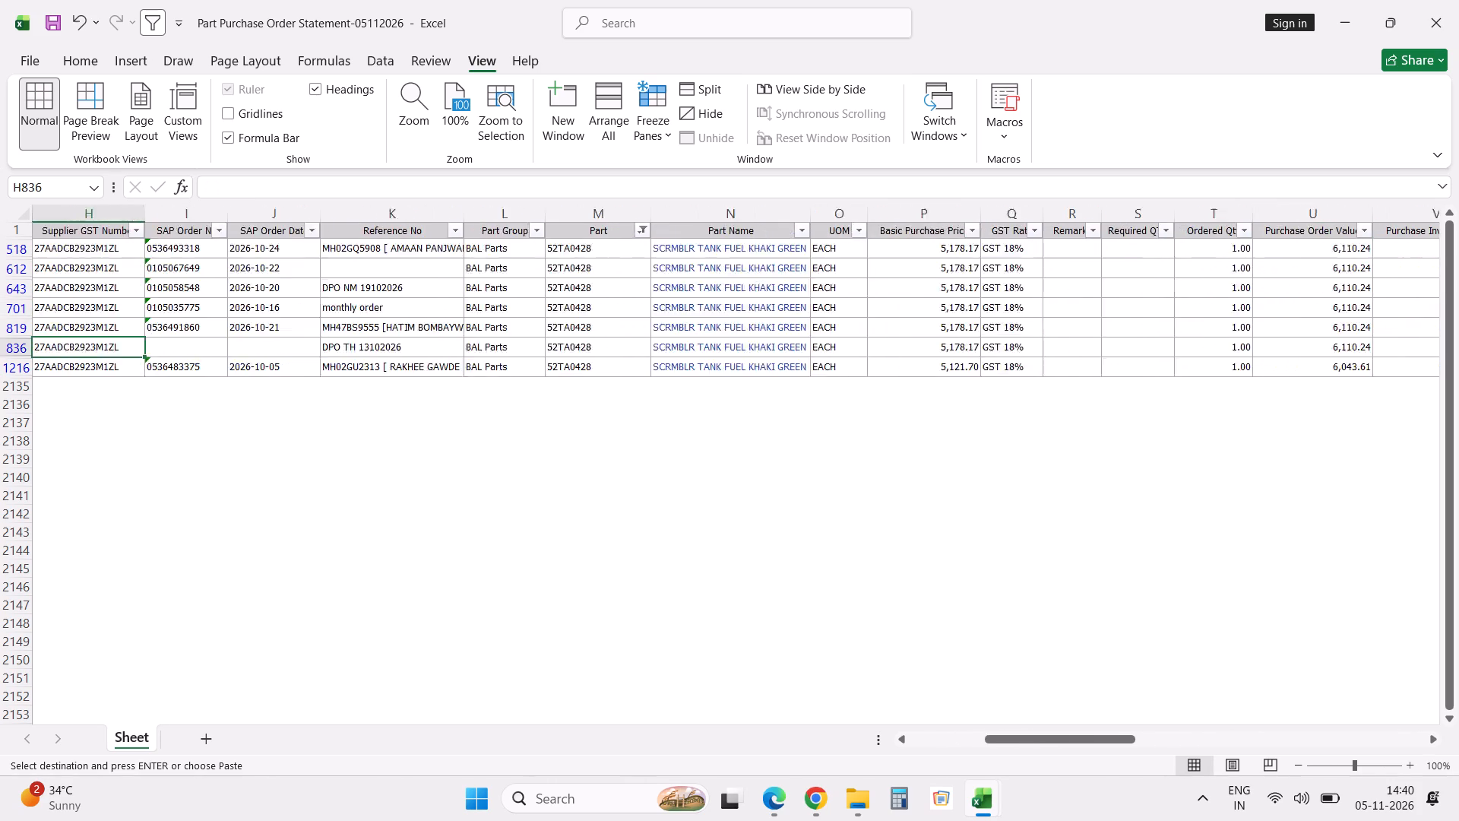
pyautogui.press('Left')
pyautogui.press('Left')
pyautogui.press('Left')
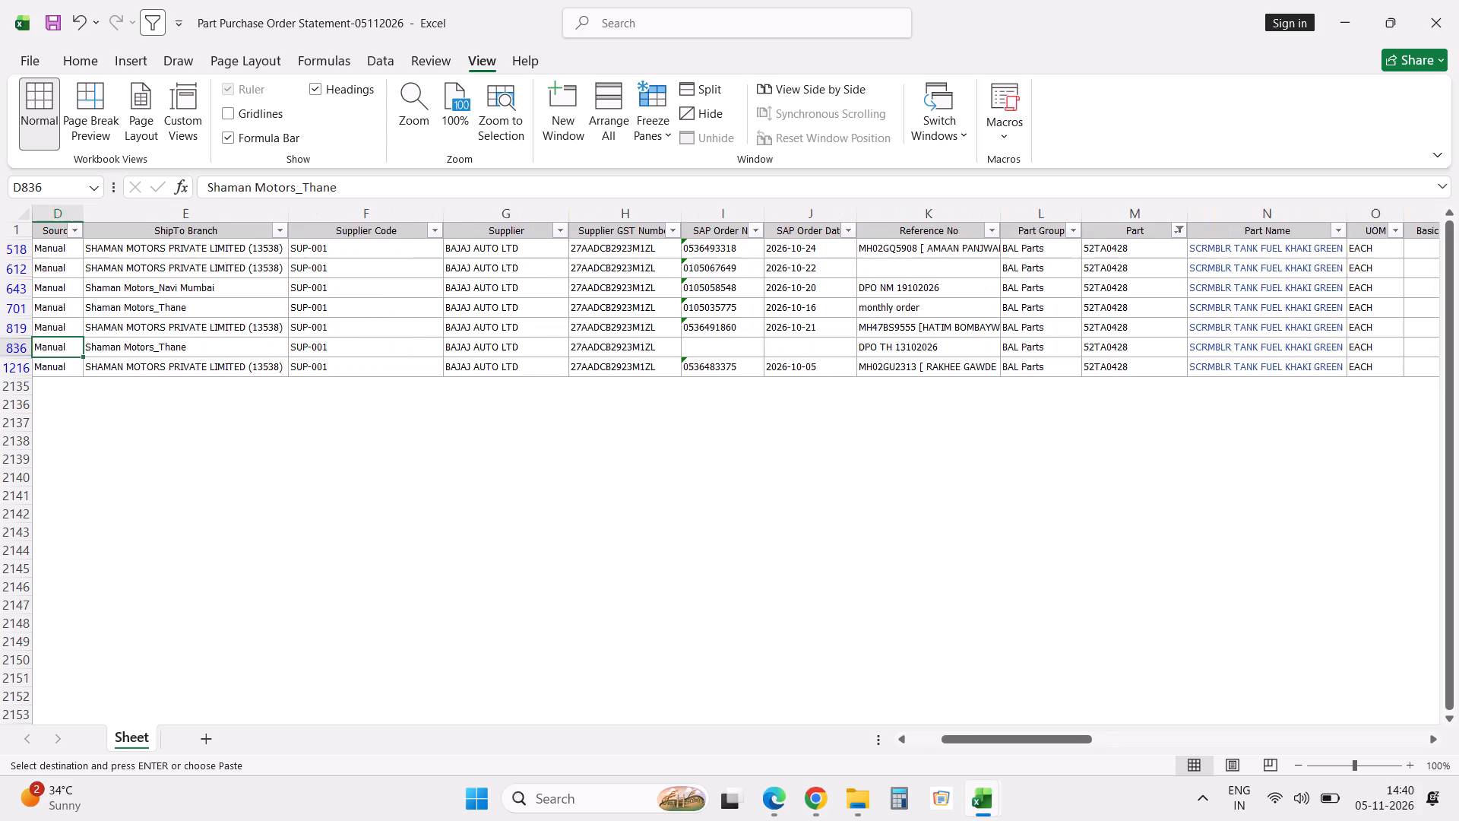
pyautogui.press('Left')
pyautogui.press('Left')
pyautogui.press('Left')
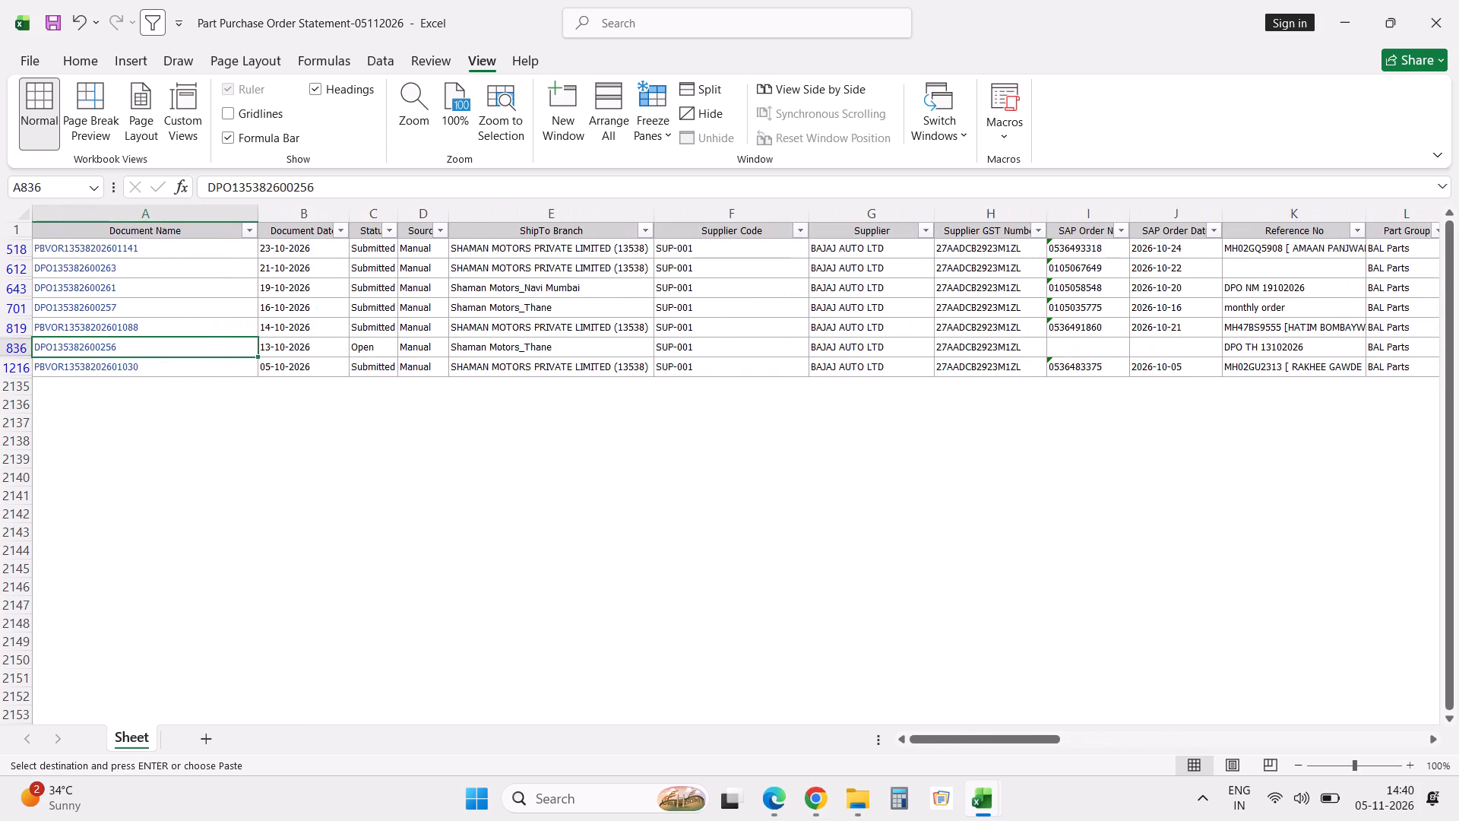
pyautogui.hotkey('alt', 'Tab')
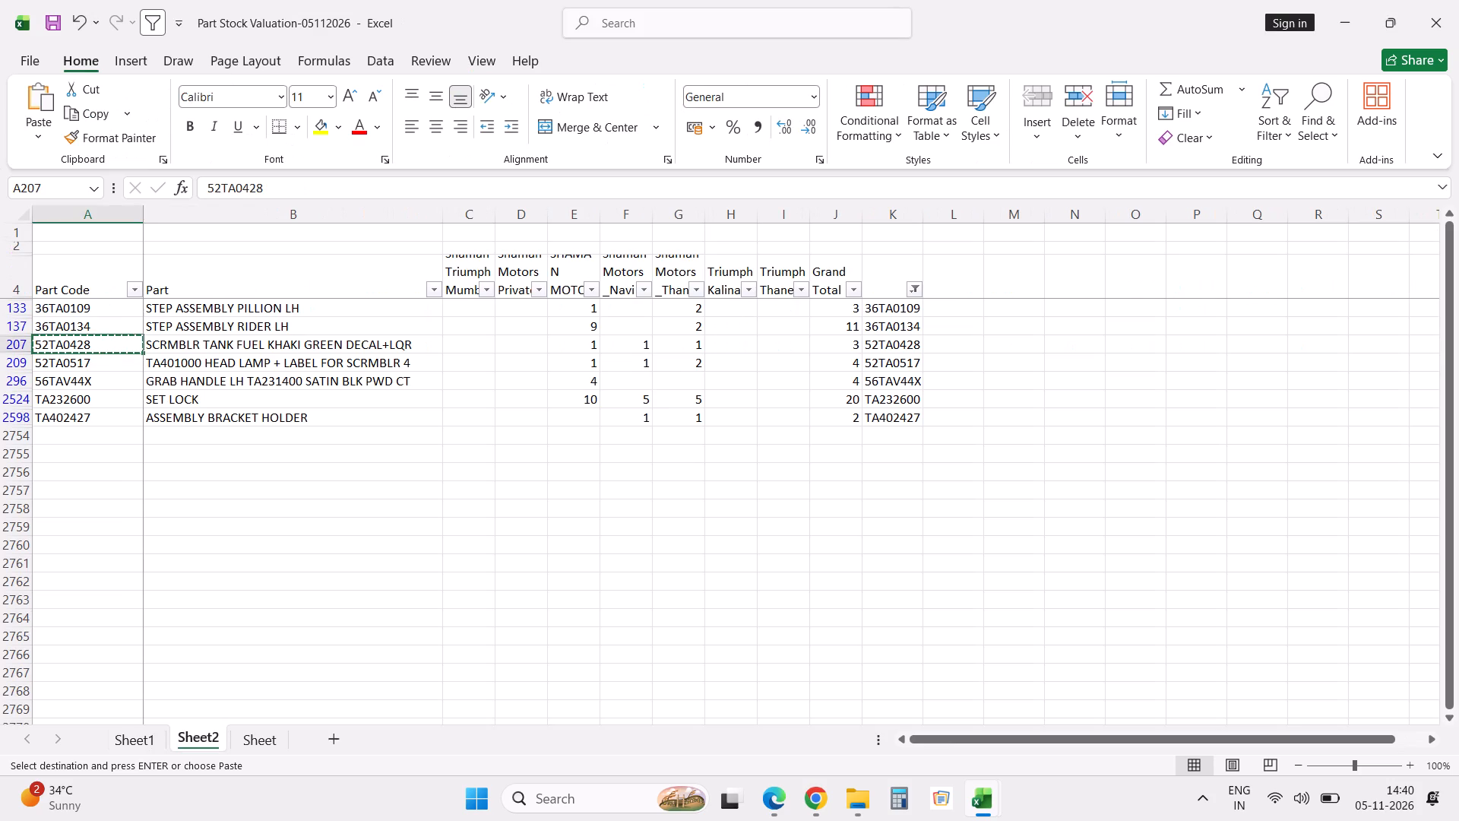
pyautogui.press('Escape')
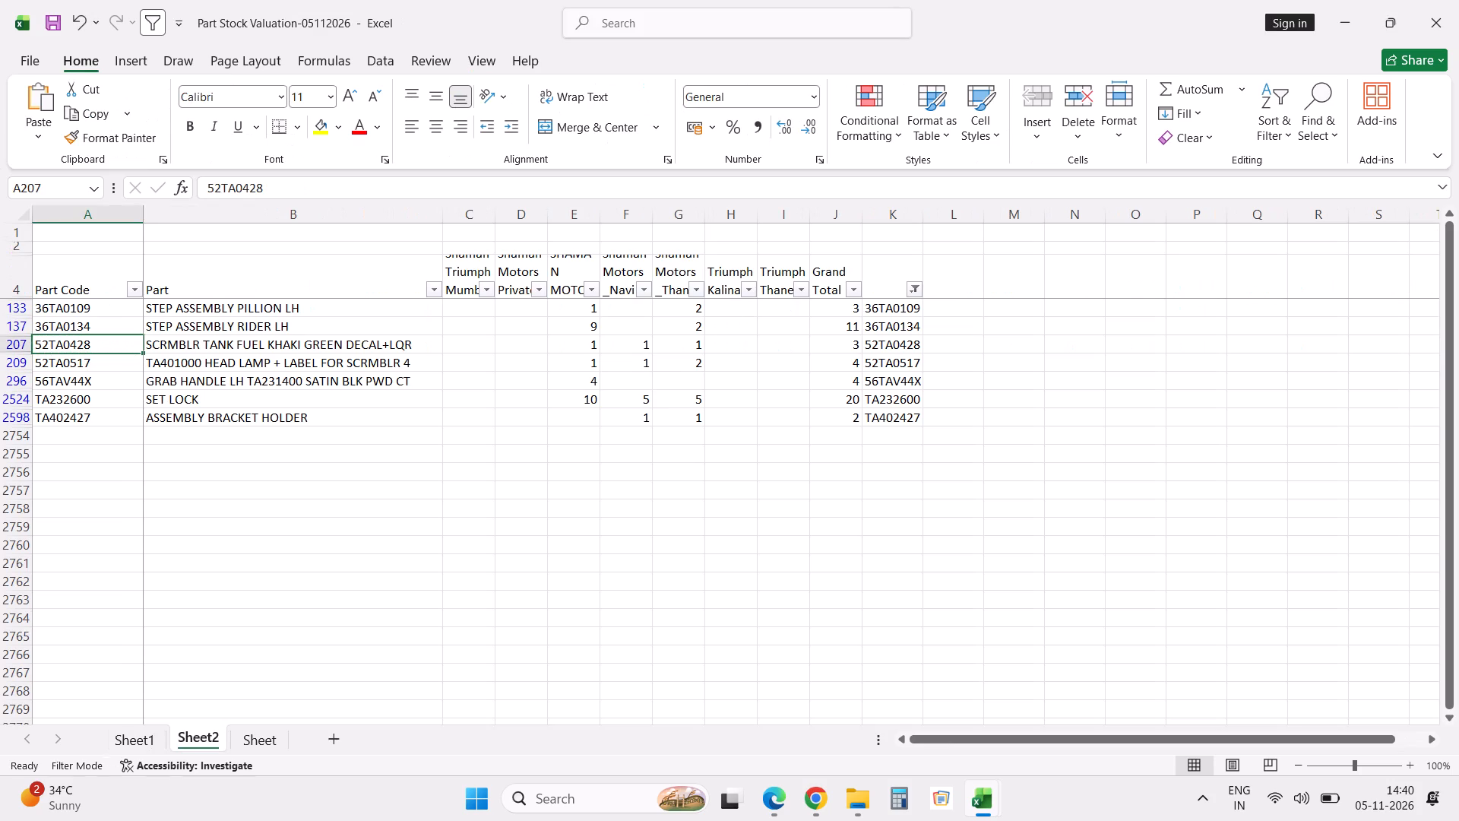